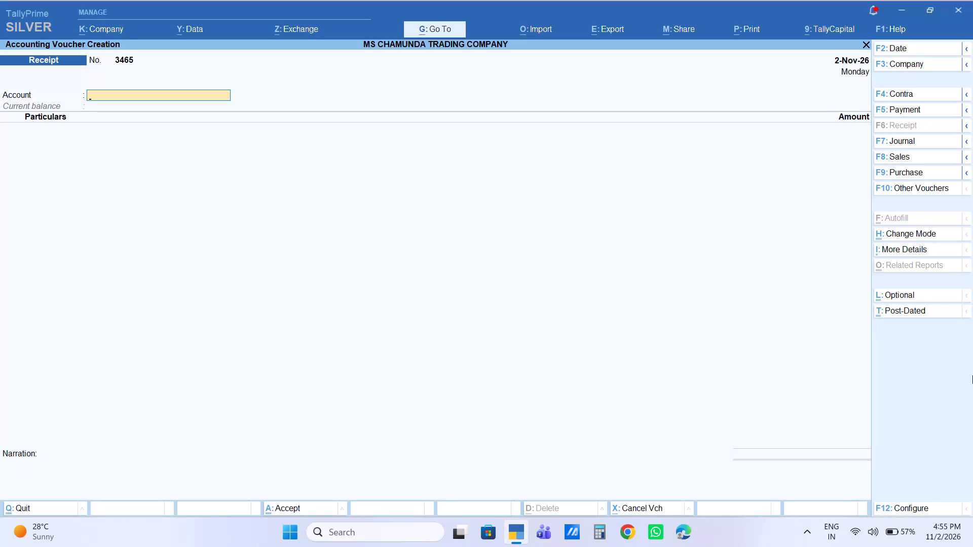
Start a new sales voucher with Cash as the party account.
{"action": "key", "text": "F8"}
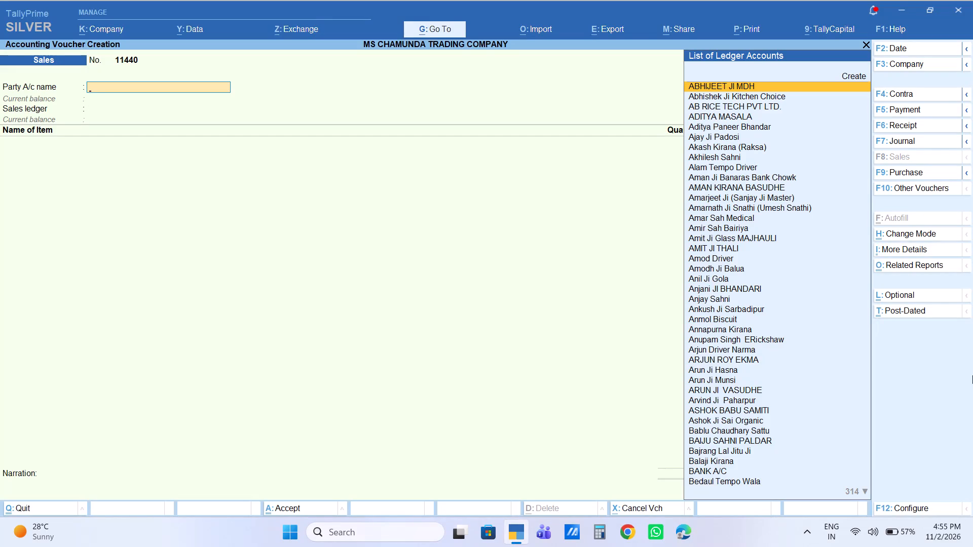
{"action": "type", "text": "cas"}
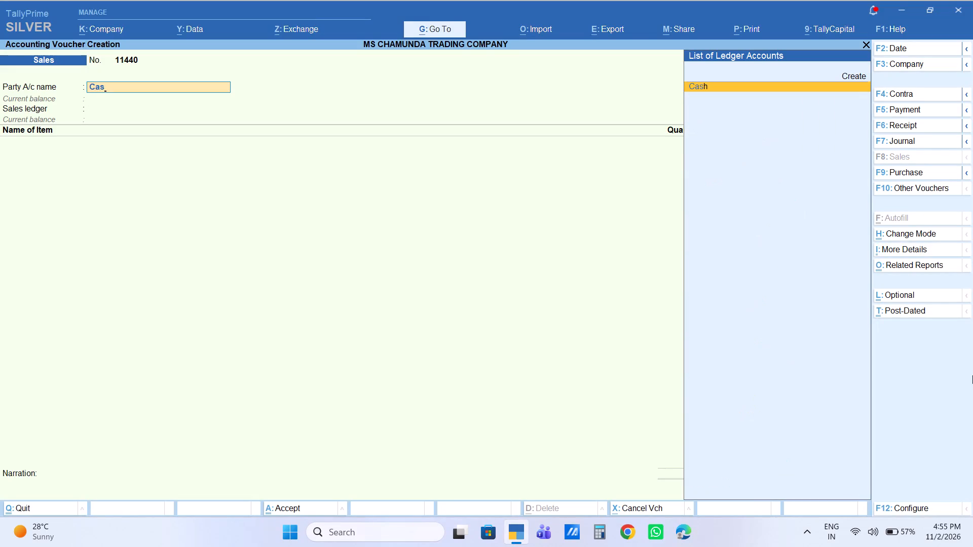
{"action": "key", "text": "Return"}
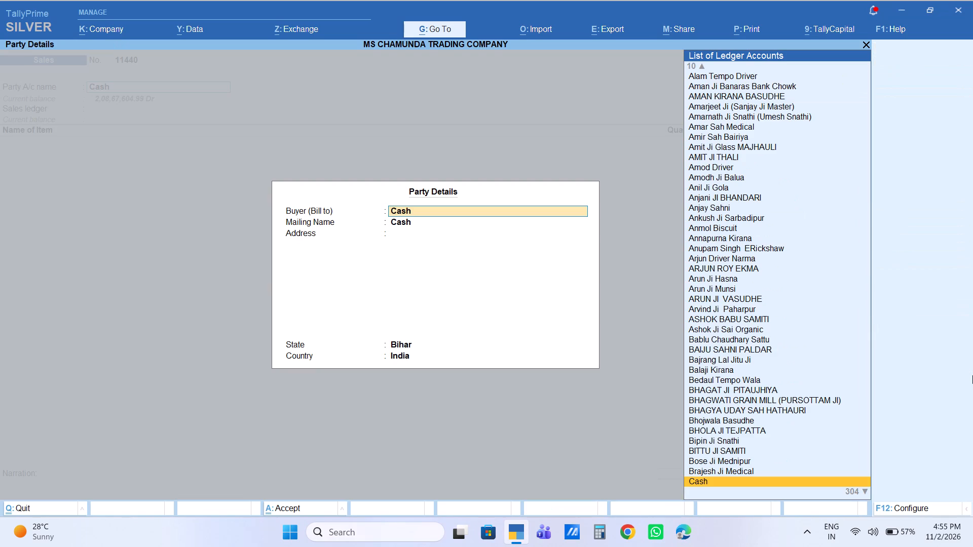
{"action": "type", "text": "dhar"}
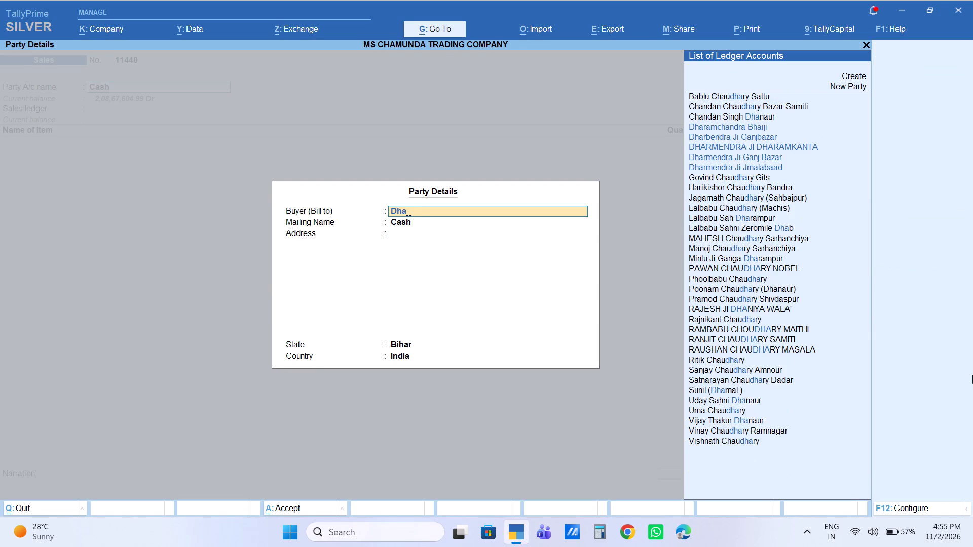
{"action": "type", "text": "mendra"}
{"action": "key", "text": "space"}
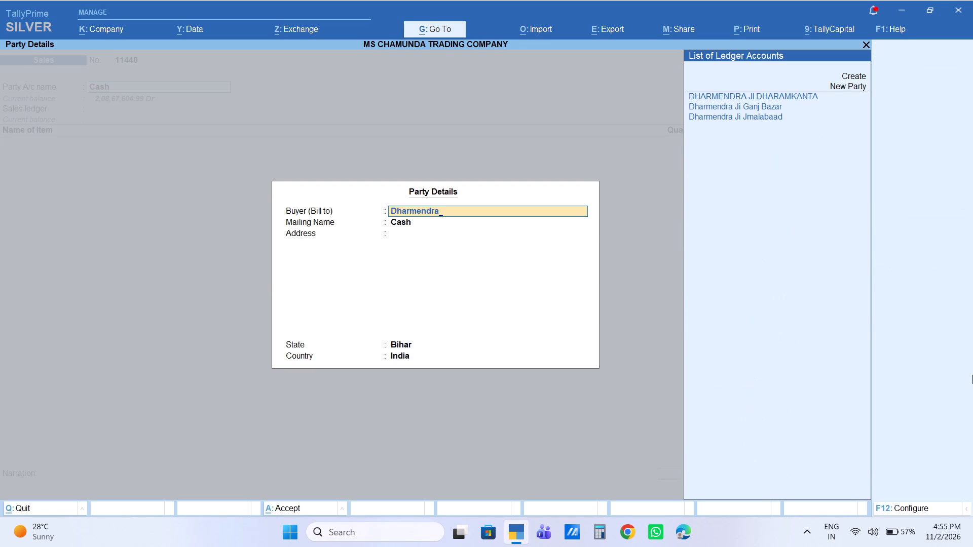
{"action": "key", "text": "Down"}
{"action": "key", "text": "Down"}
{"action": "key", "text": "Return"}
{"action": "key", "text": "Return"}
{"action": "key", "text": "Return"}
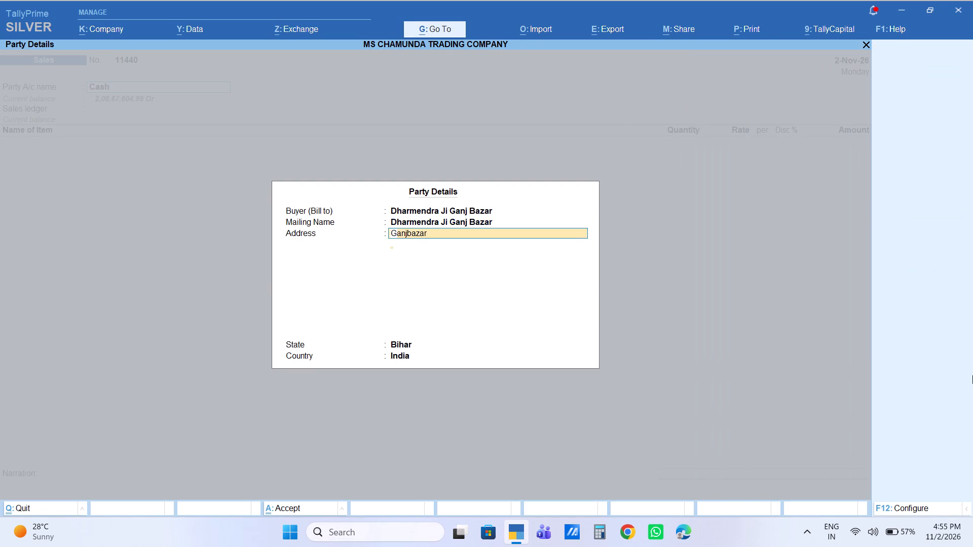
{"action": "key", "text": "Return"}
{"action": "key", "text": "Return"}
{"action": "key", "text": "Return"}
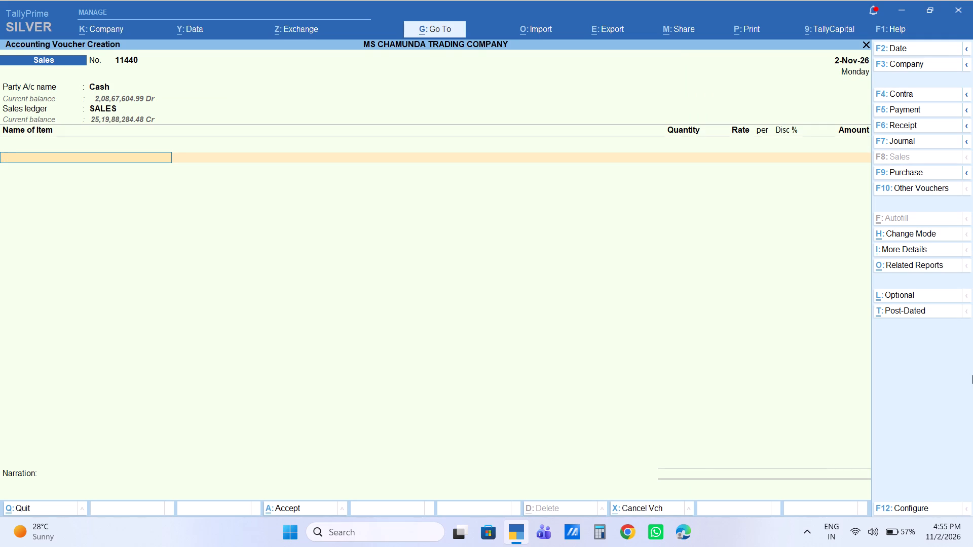
Add 1 bag of Bokla Dal 30KG to the voucher at the pre-filled rate.
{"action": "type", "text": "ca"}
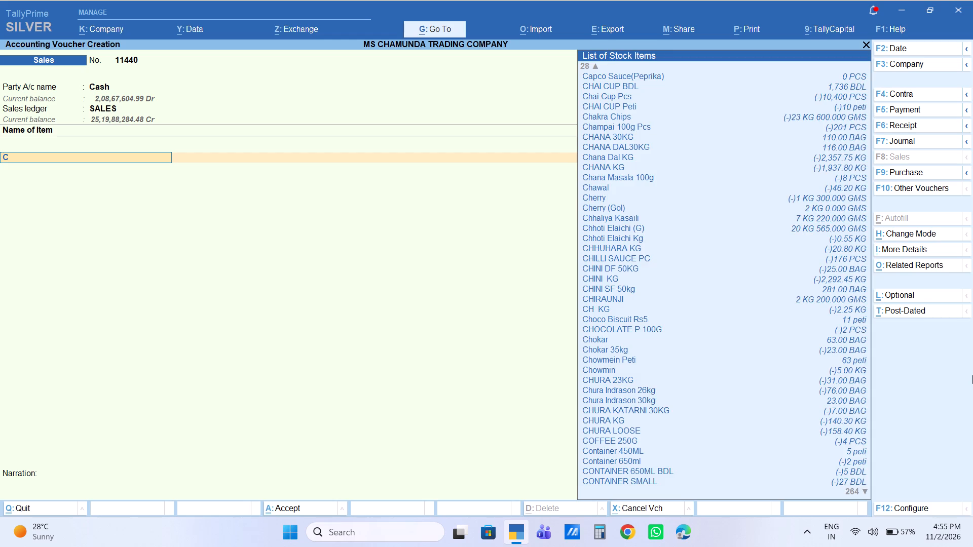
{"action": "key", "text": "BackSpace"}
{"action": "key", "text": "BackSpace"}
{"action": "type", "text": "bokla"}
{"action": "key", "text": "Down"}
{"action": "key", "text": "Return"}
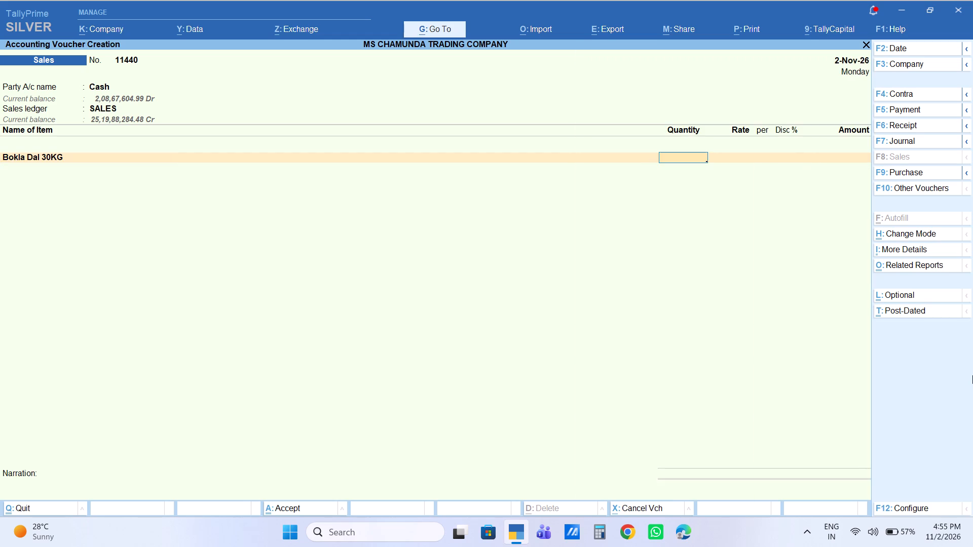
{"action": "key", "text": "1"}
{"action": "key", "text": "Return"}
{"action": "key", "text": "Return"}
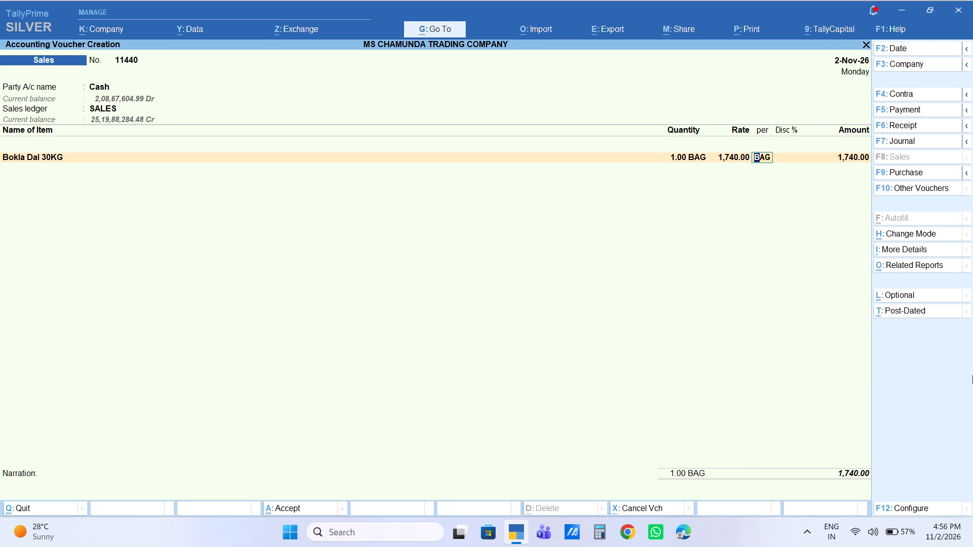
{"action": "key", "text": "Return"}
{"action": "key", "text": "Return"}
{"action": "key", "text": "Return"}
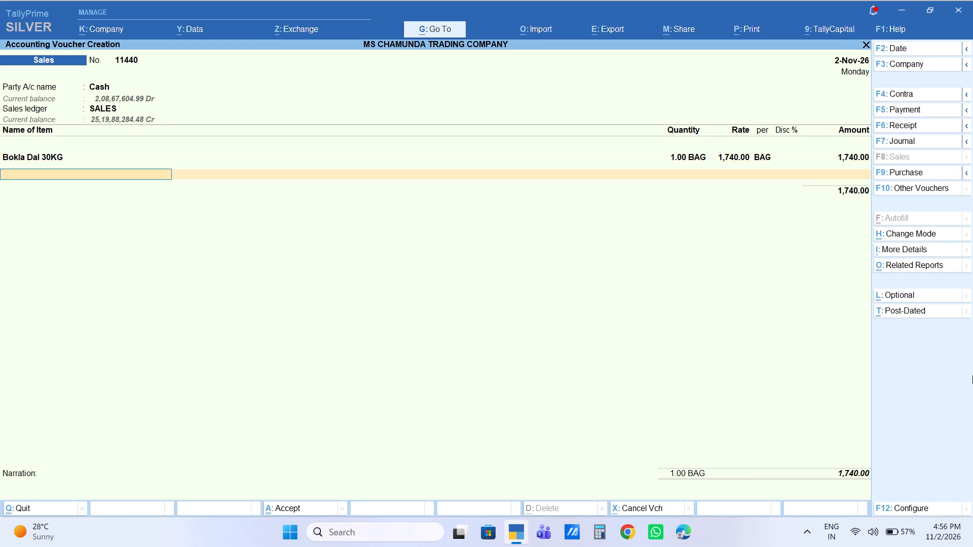
Add 2 bags of CHINI SF 50kg as the next item at the pre-filled rate.
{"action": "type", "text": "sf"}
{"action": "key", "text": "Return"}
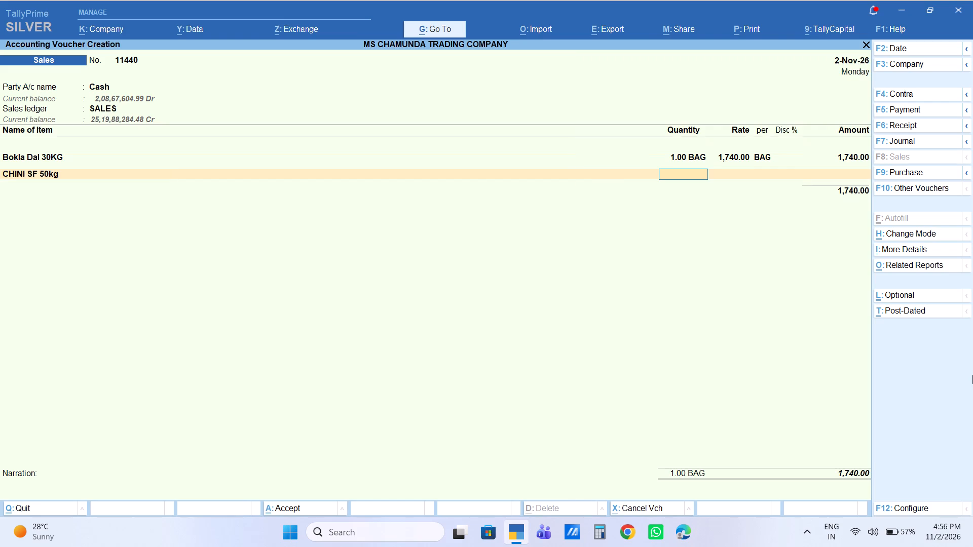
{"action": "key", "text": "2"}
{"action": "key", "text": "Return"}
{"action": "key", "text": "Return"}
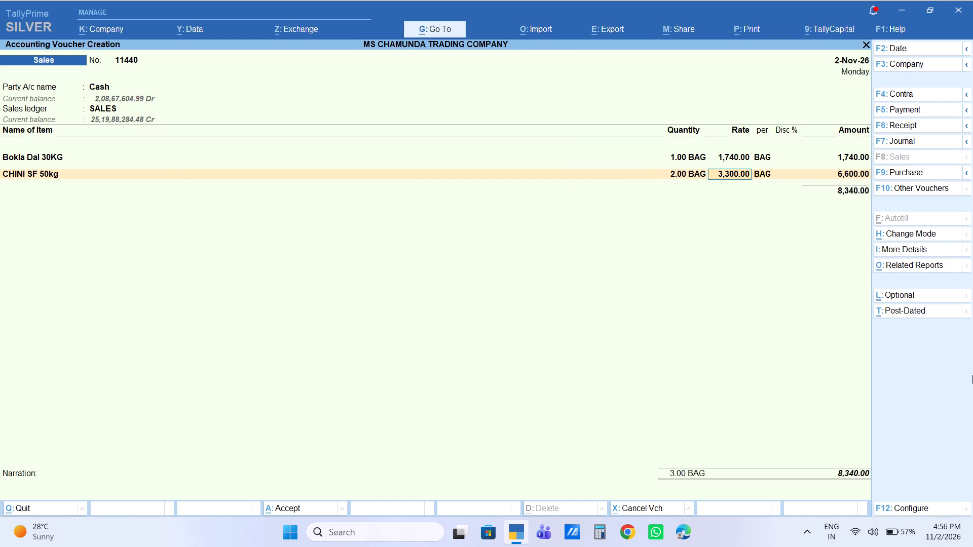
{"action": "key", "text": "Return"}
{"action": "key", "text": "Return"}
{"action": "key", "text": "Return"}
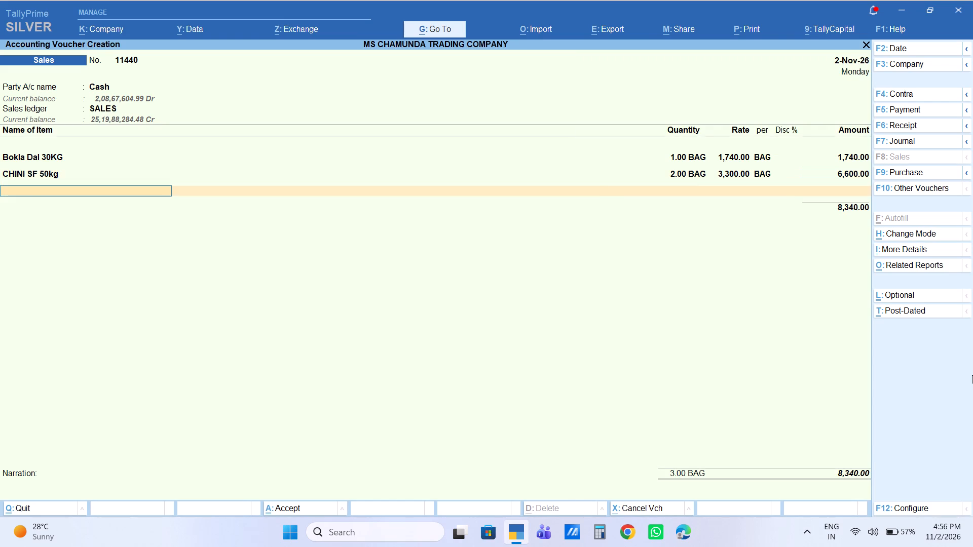
Add 2 bags of MASOOR DAL 30kg as the next item at the pre-filled rate.
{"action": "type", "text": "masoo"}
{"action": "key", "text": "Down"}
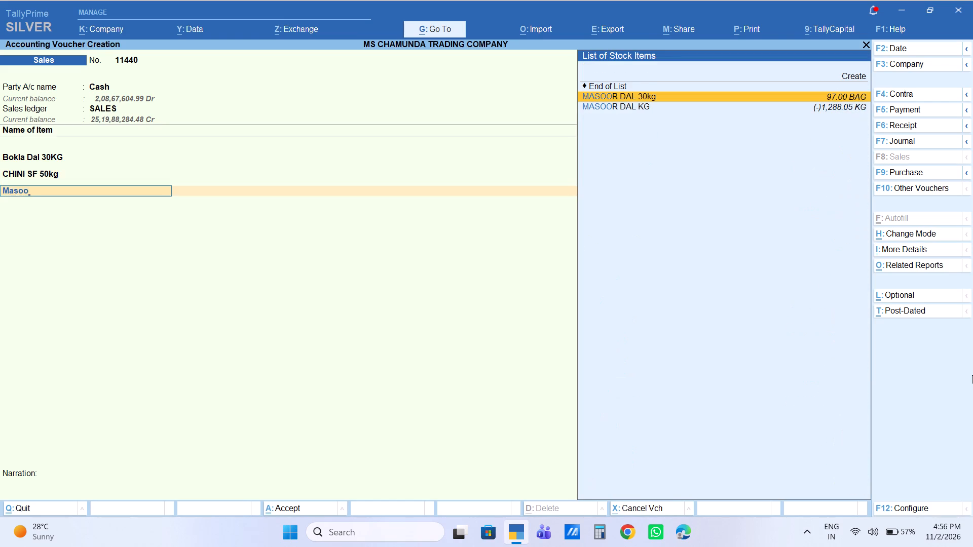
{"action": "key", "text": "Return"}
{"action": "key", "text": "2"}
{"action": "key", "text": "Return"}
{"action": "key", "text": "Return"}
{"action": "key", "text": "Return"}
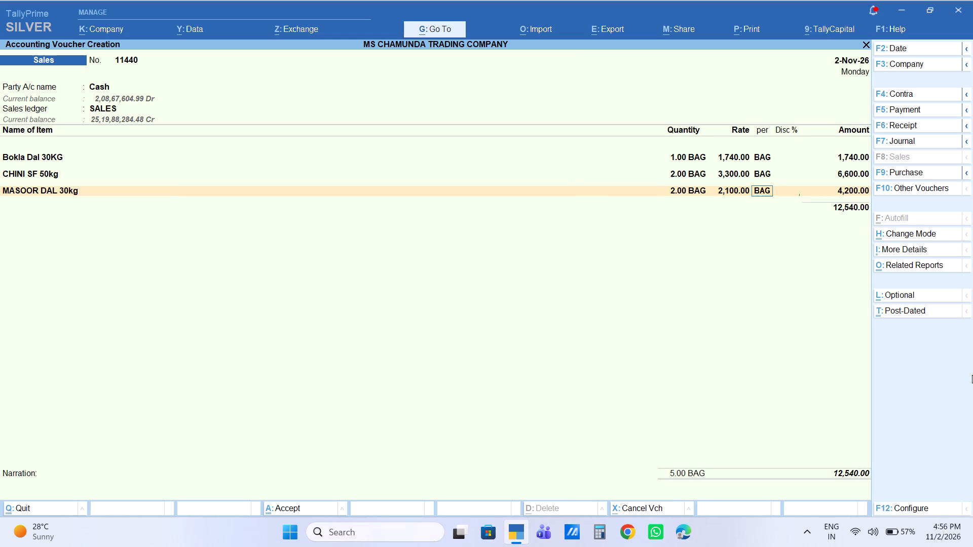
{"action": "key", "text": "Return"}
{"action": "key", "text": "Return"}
Add 2 bags of MAIDA Bag as the next item and set its amount to 3200.
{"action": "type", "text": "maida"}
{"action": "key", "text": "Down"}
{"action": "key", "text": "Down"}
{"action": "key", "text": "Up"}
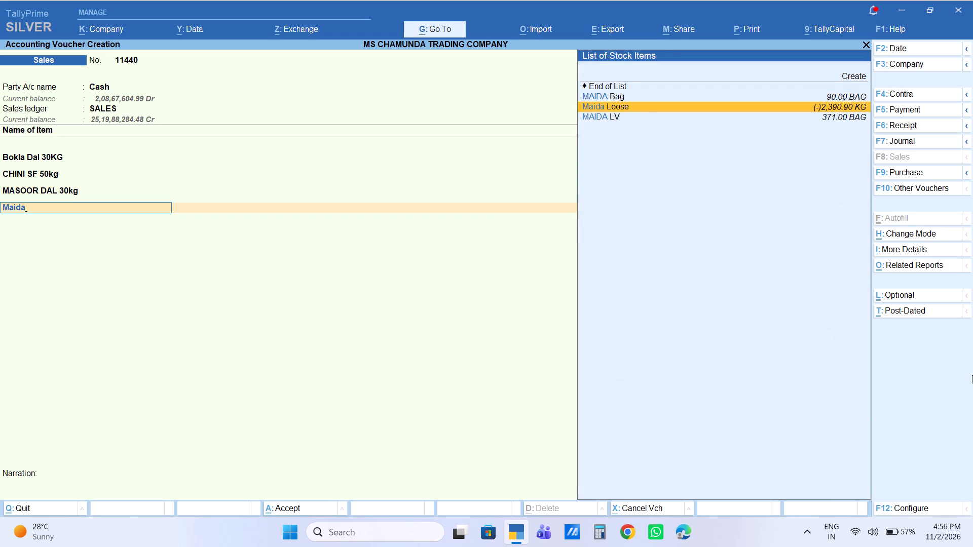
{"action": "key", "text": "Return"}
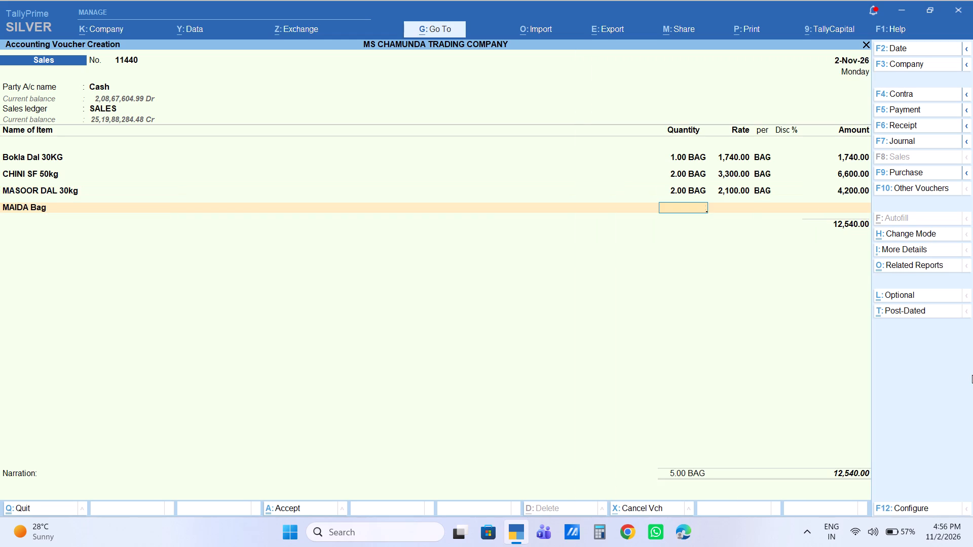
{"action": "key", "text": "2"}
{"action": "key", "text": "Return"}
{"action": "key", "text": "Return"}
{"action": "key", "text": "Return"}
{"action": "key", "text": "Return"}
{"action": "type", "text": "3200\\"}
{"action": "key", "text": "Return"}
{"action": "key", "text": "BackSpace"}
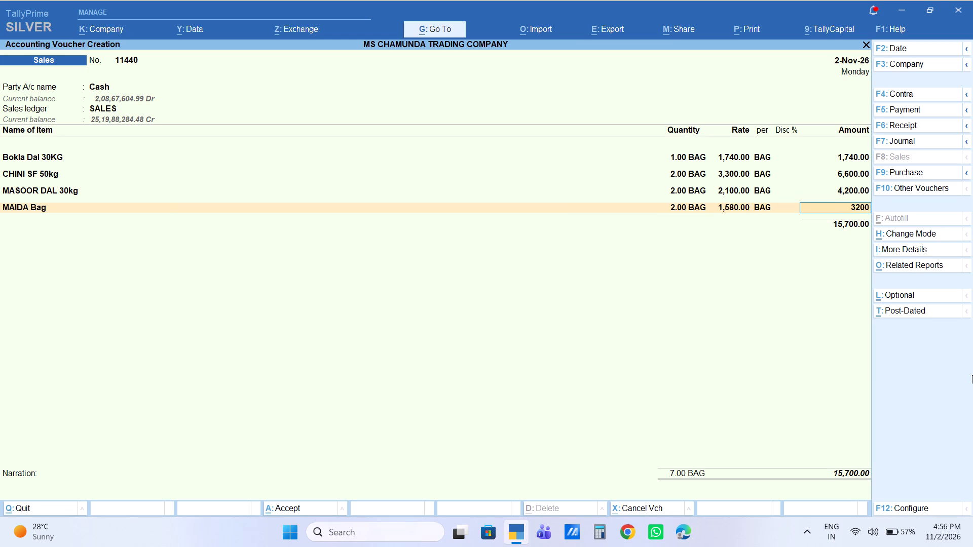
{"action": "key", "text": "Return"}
Add 1 bag of CHURA 23KG as the next item at the pre-filled rate.
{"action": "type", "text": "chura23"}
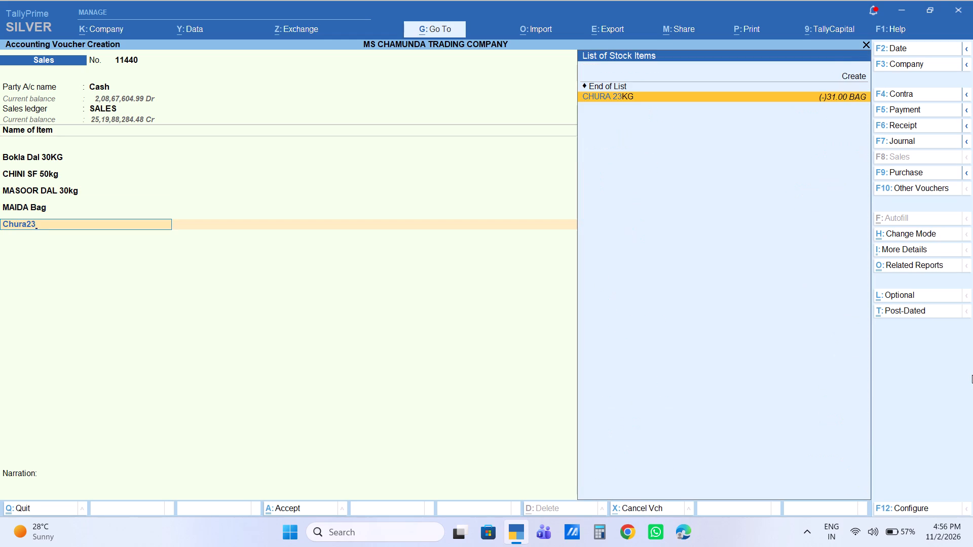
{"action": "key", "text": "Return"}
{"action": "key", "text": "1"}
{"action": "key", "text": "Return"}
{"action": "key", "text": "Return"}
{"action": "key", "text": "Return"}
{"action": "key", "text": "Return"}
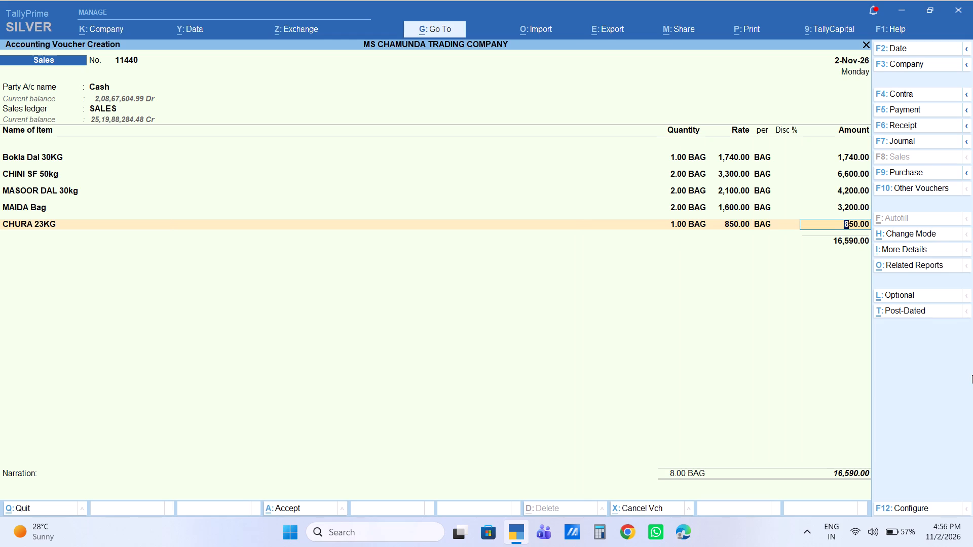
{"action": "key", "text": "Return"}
Add 1 bag of Chura Indrason 26kg as the next item and set its amount to 1090.
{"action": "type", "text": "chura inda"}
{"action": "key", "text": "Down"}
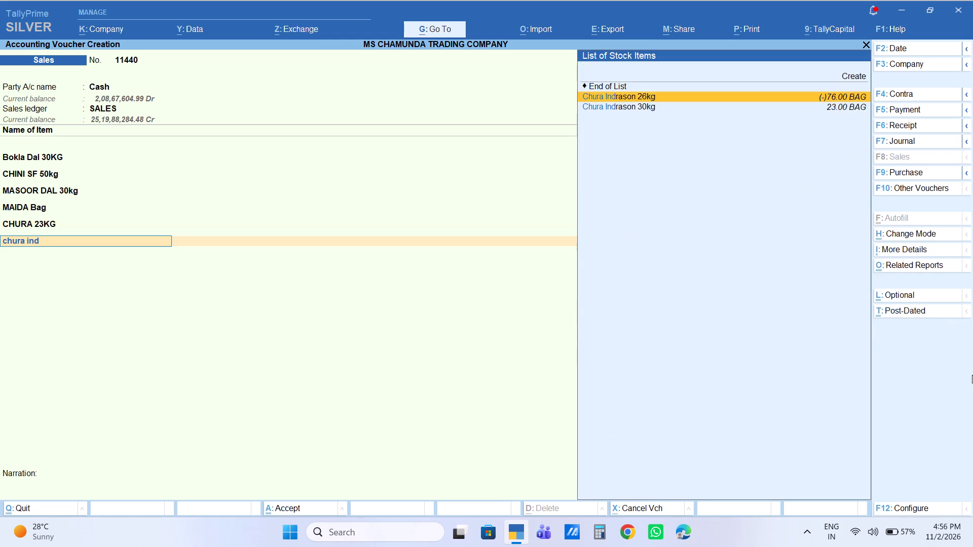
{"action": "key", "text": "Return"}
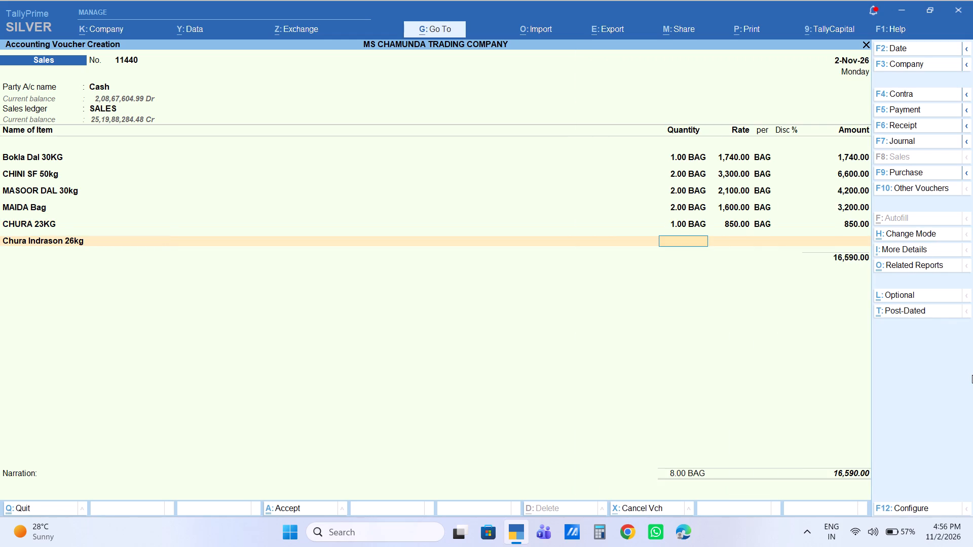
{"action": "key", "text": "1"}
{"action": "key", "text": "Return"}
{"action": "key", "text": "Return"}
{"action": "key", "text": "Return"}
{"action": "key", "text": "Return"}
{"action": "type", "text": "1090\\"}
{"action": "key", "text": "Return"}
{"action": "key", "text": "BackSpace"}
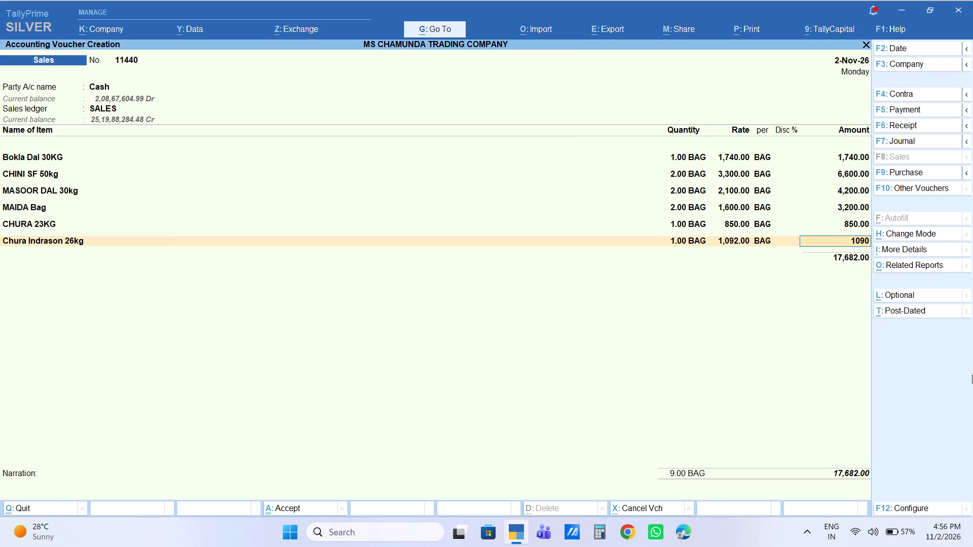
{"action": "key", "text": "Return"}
Add 1 bag of TATA Namak 1kg Bag as the next item at the pre-filled rate.
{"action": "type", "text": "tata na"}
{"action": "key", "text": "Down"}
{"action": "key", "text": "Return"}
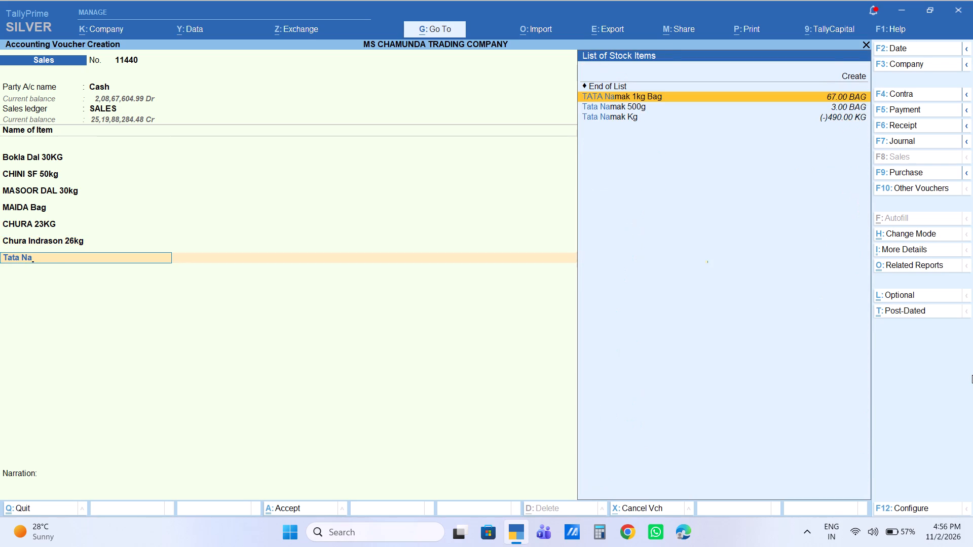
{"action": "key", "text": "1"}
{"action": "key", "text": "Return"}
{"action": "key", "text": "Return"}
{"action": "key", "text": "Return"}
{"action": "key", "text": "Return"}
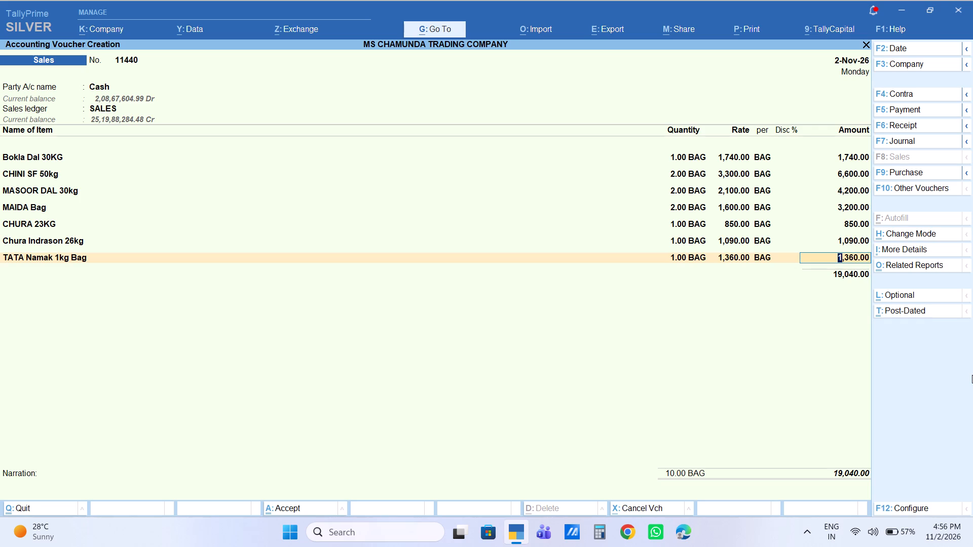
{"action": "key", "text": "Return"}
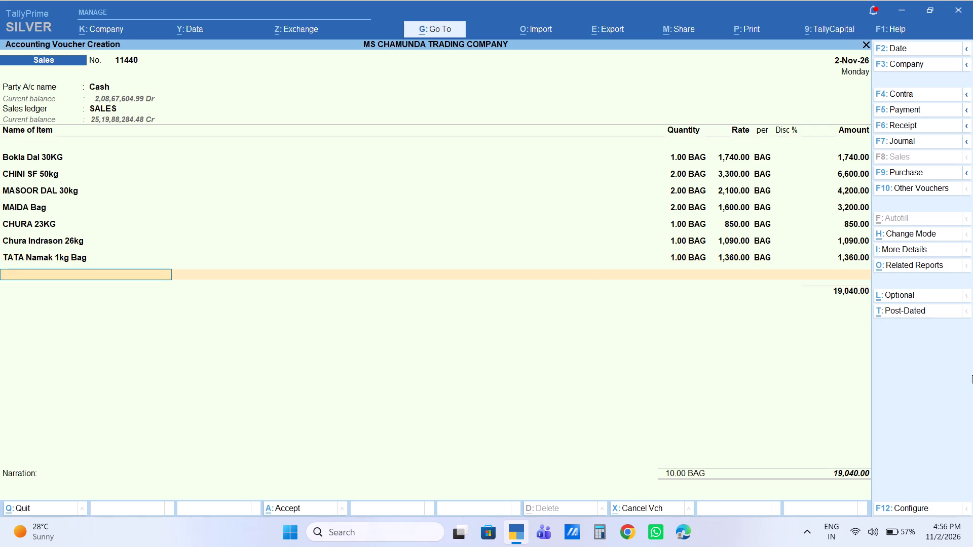
Add 1 bag of SAFED MATAR30KG as the next item at the pre-filled rate.
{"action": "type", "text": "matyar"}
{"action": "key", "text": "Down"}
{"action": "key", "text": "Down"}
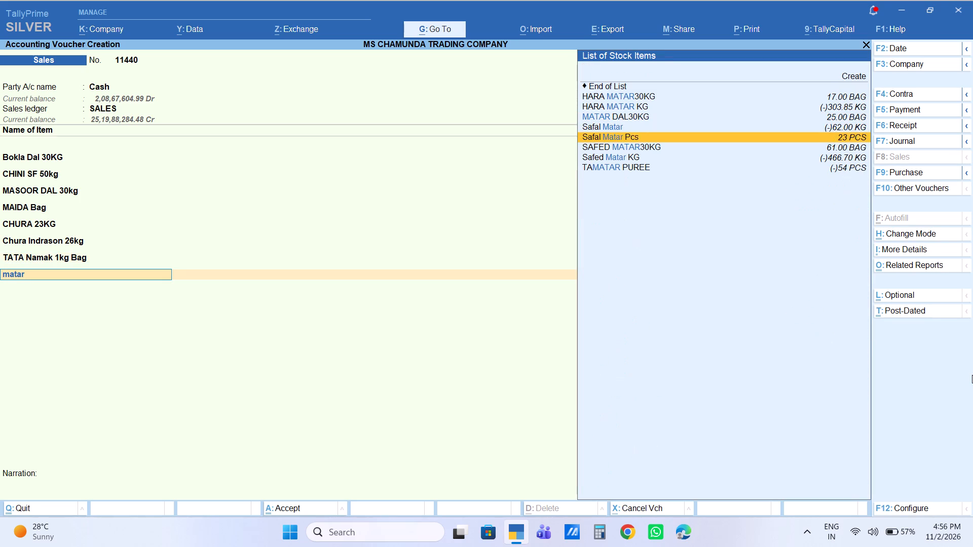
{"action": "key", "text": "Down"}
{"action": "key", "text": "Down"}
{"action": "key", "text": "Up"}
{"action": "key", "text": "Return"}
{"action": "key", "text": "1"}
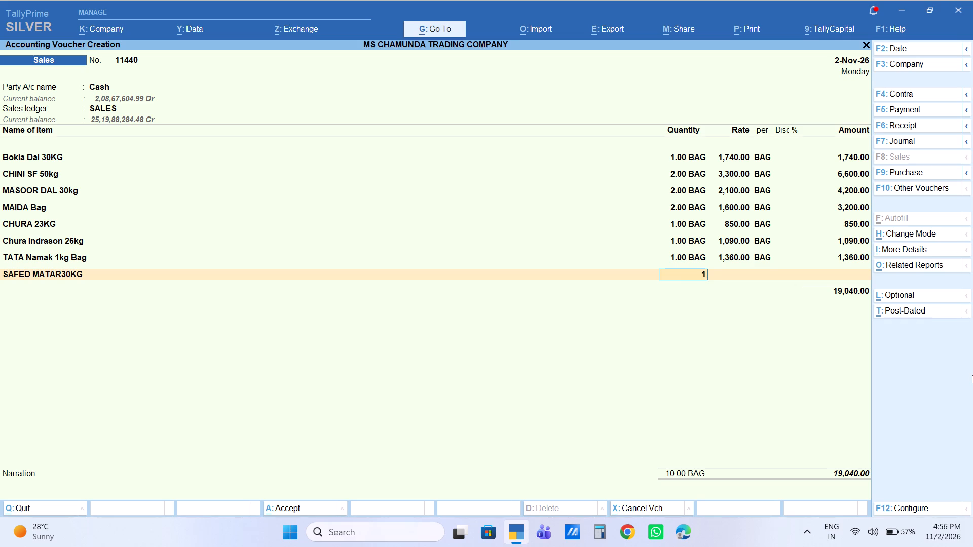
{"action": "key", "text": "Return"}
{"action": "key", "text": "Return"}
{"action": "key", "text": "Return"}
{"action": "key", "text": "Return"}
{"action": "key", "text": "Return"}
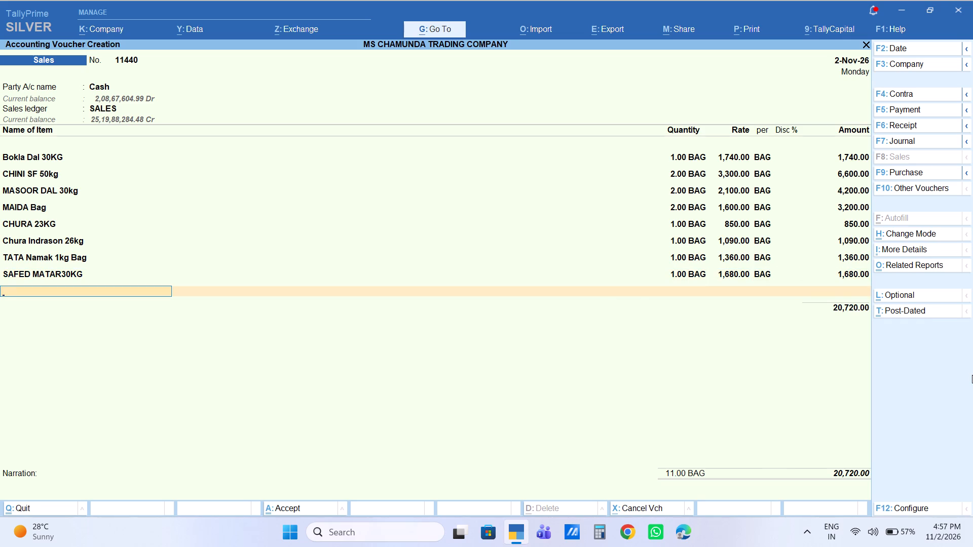
Add 1 bag of BHINDI BAG as the next item and set its amount to 780.
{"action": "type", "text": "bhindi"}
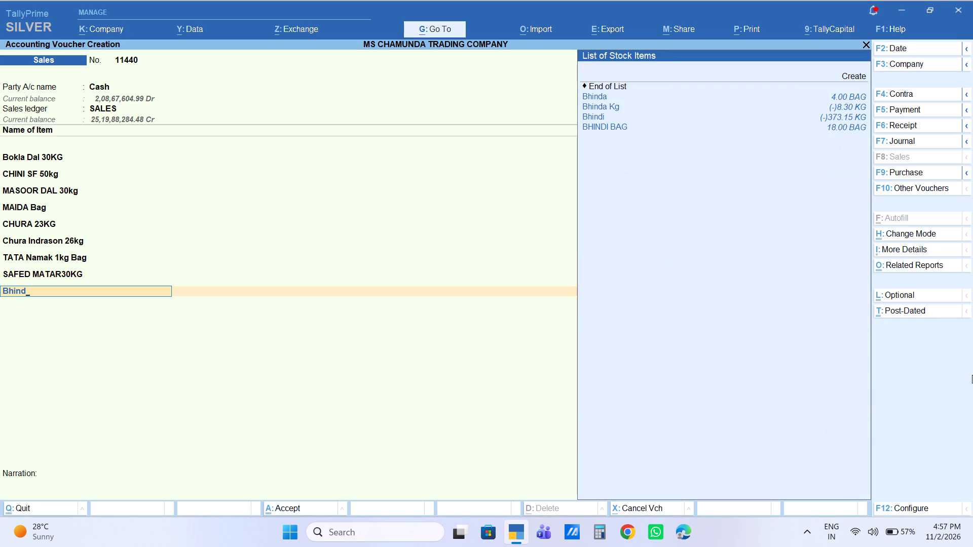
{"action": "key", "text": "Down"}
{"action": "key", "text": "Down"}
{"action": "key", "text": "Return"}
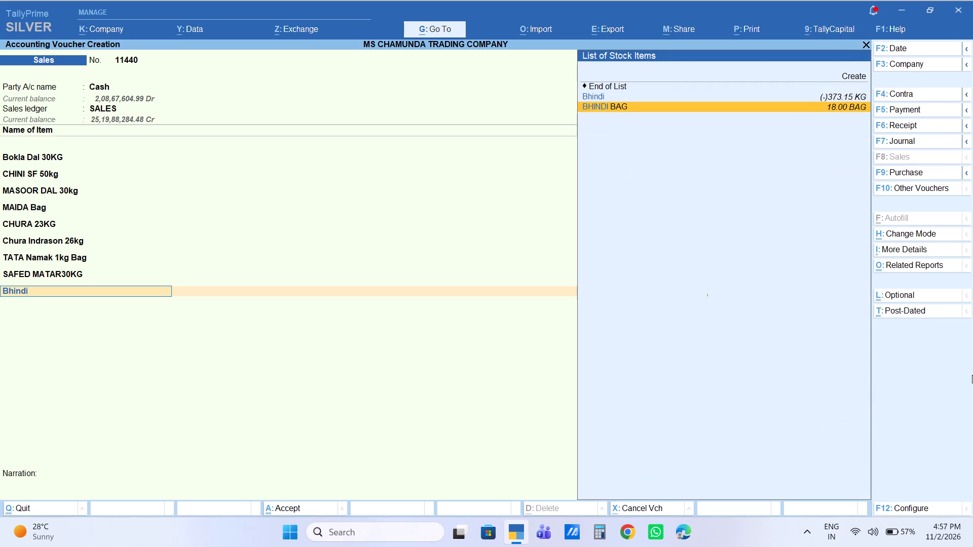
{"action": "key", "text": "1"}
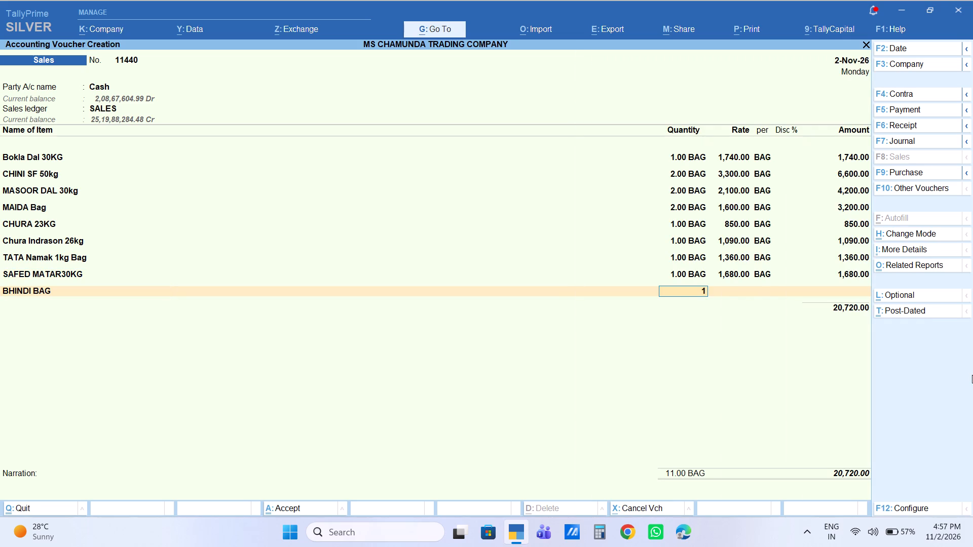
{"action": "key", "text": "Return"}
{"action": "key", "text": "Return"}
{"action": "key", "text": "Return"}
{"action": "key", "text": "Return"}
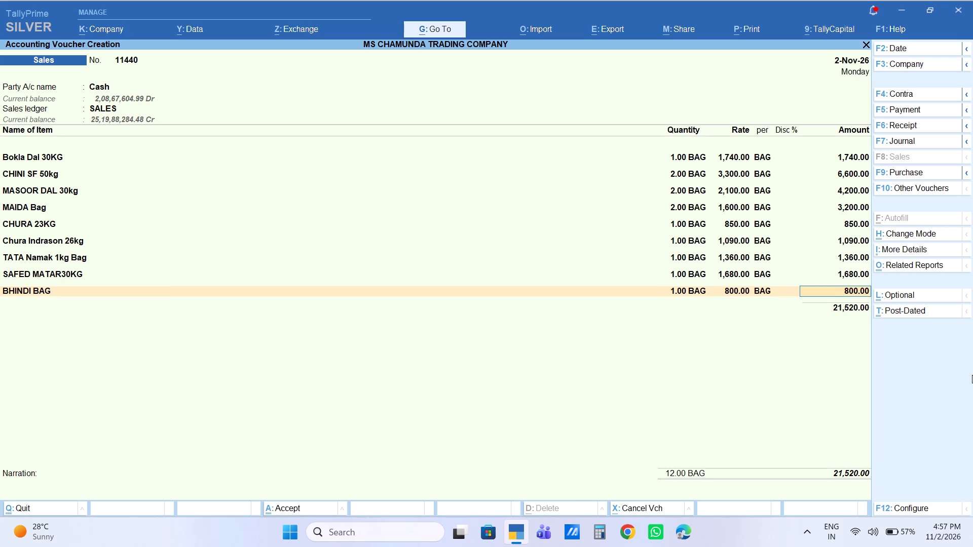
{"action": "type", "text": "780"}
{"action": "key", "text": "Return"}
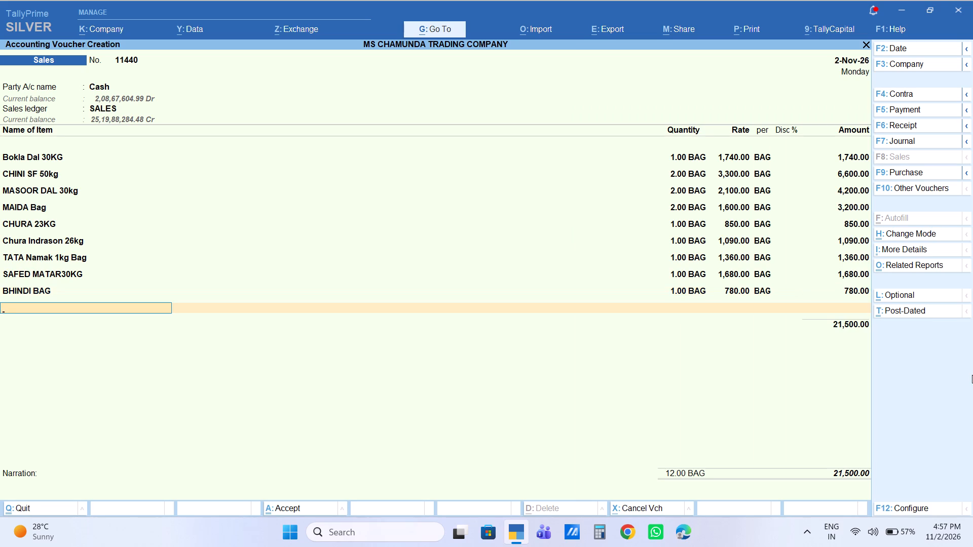
Add 10 kg of Dhela Mishri Kg as the next item and set its amount to 850.
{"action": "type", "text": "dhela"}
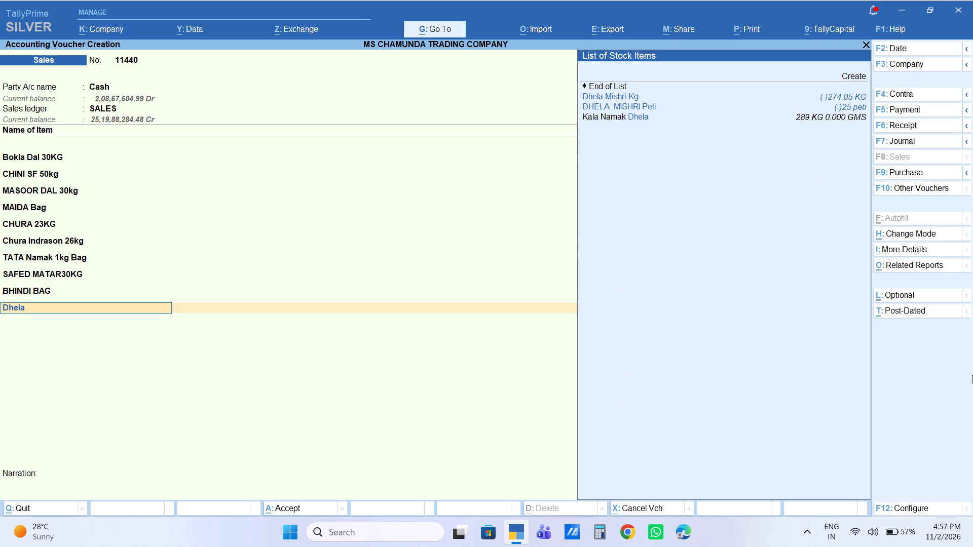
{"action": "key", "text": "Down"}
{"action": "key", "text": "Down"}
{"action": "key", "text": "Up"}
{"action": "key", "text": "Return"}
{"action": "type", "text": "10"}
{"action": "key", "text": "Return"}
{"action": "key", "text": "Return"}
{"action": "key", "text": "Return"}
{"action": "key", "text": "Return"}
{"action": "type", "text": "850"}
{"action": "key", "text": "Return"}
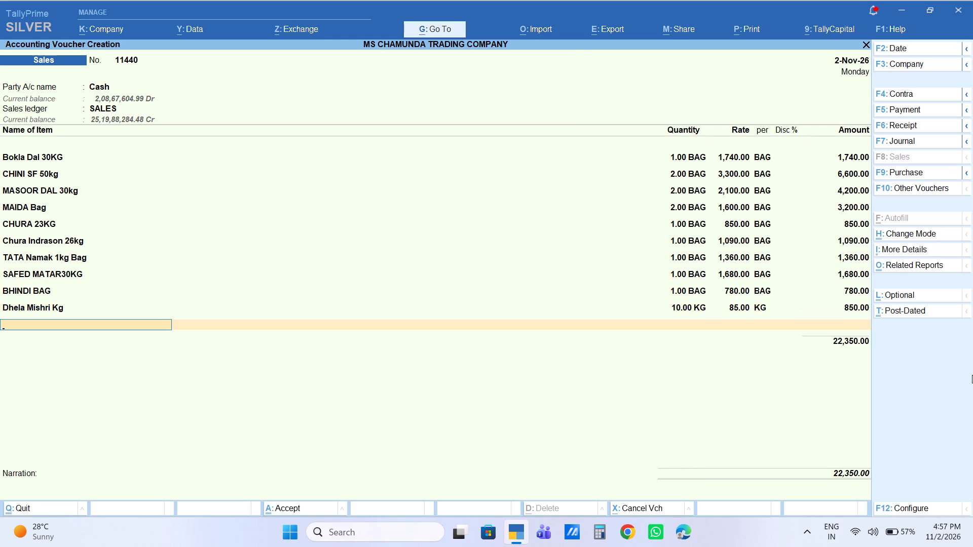
Add 10 kg of BARI KG as the next item at the pre-filled rate.
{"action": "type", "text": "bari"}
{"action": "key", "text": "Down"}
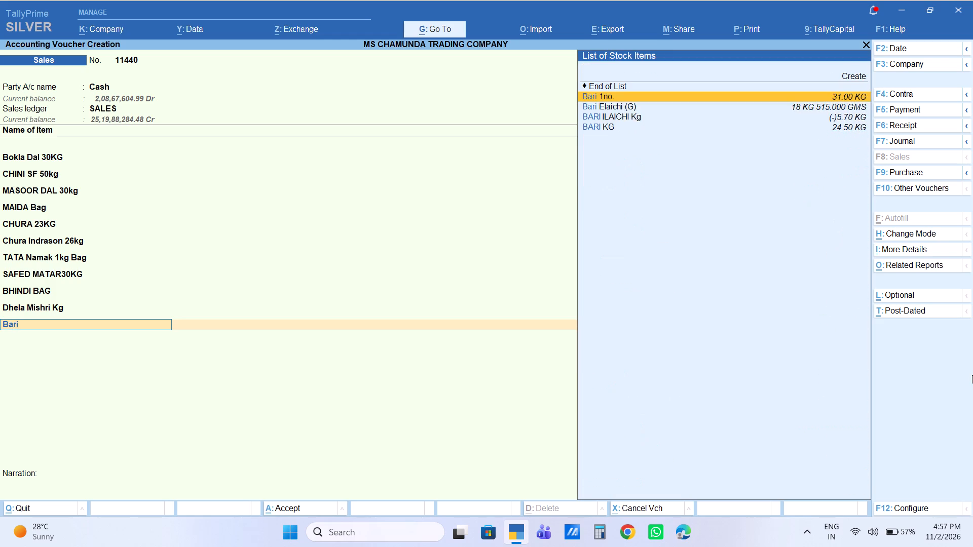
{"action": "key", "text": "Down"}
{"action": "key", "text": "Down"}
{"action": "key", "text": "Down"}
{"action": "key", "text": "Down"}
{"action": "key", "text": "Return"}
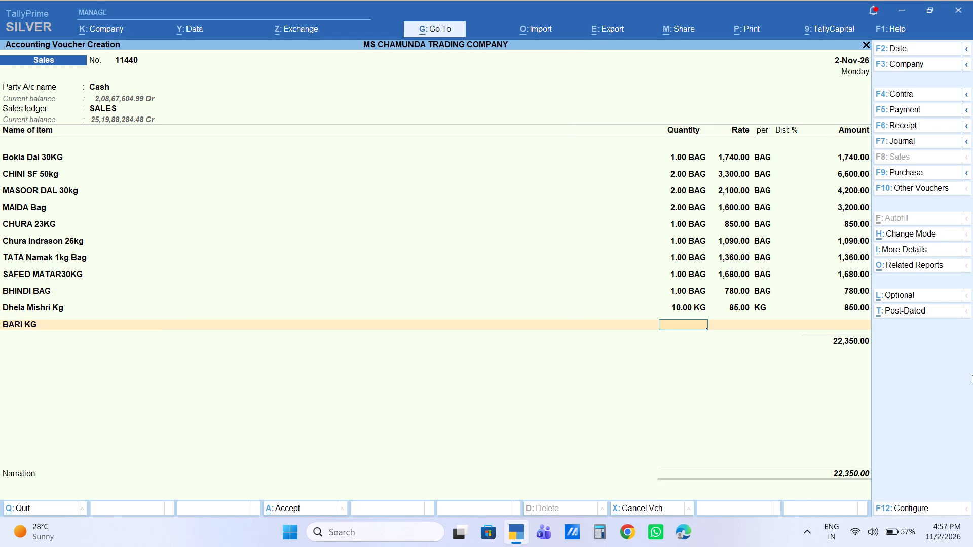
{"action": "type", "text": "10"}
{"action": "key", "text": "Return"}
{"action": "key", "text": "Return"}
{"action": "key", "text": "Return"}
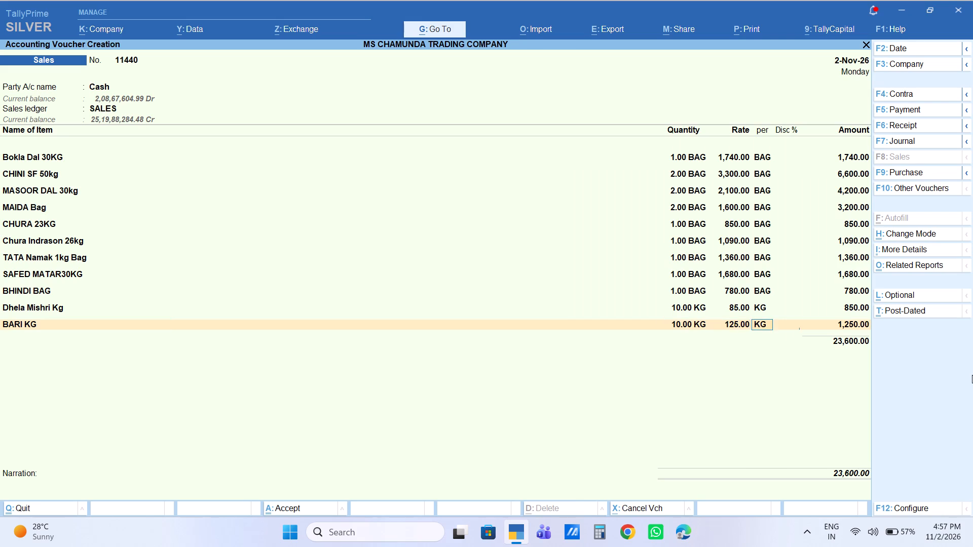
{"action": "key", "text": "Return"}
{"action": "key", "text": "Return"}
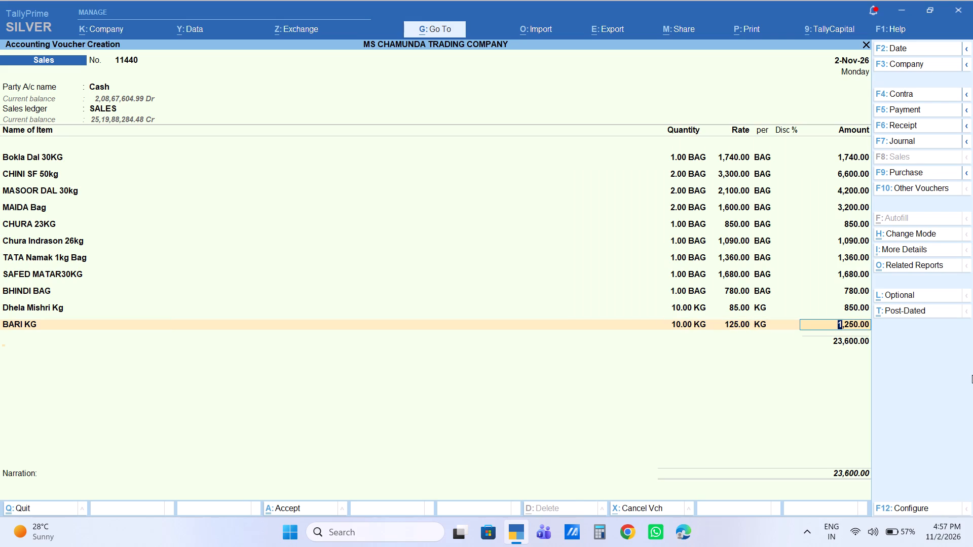
Add 1 bag of KERAO 30KG as the next item and set its amount to 1740.
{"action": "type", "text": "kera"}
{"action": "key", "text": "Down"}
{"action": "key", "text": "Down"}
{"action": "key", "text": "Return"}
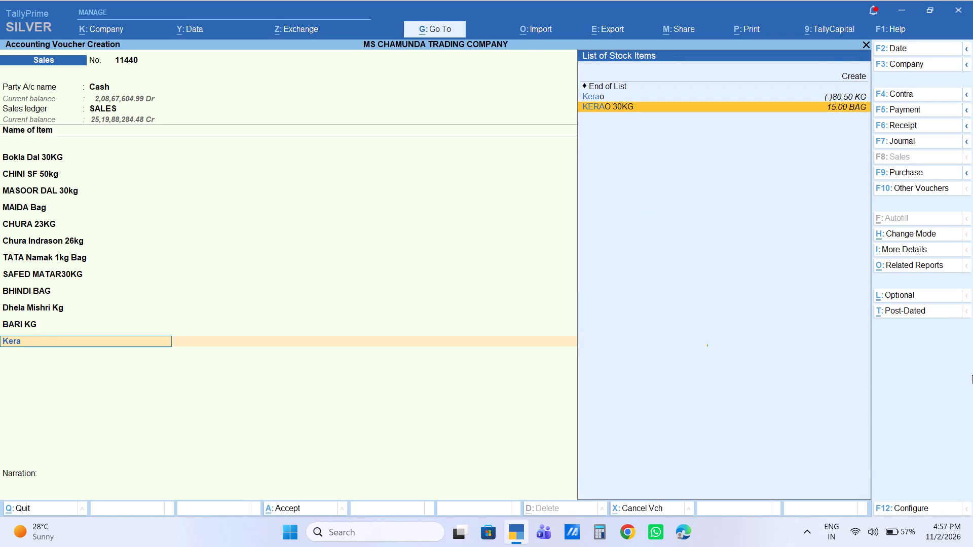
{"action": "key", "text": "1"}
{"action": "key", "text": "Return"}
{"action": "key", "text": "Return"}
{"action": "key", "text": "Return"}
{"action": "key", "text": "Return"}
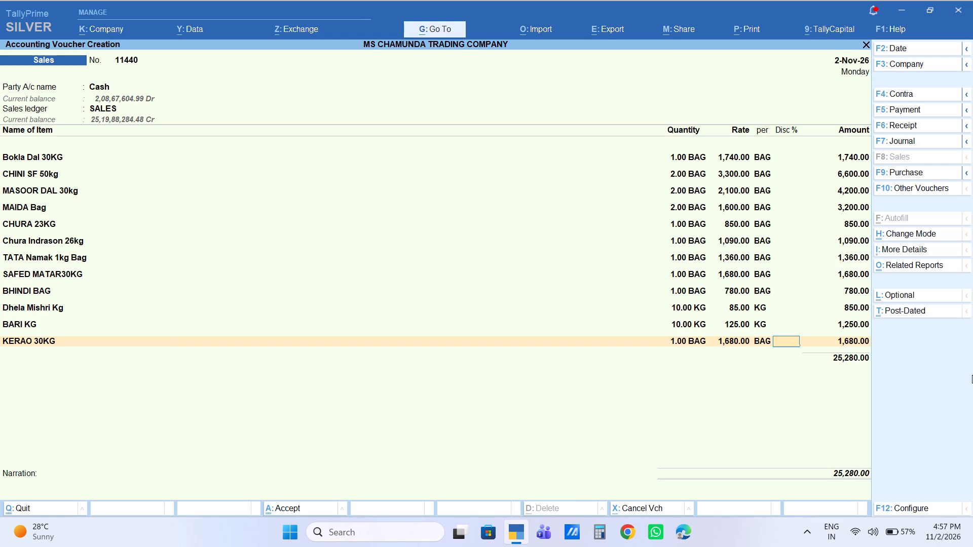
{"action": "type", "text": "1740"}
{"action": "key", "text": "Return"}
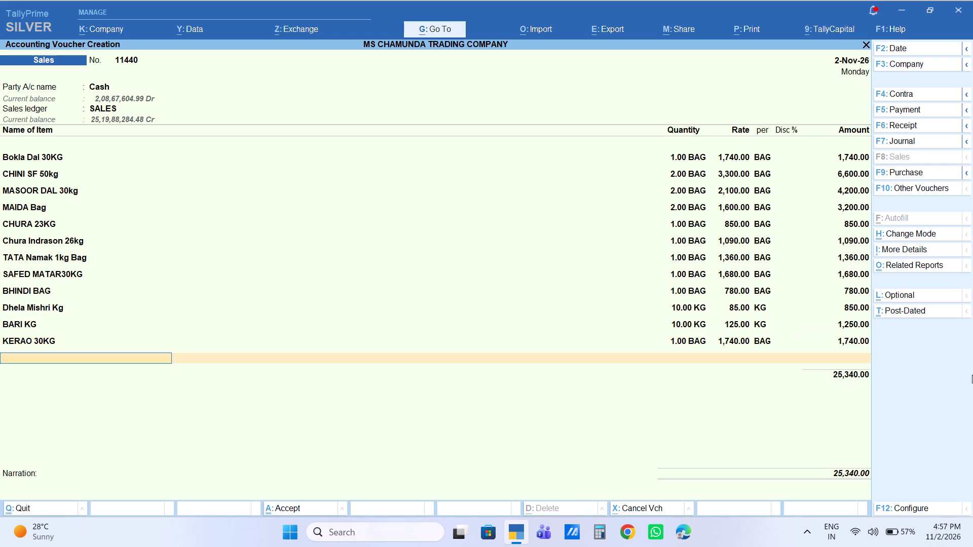
Add 10 kg of Aararot KG as the next item at the pre-filled rate.
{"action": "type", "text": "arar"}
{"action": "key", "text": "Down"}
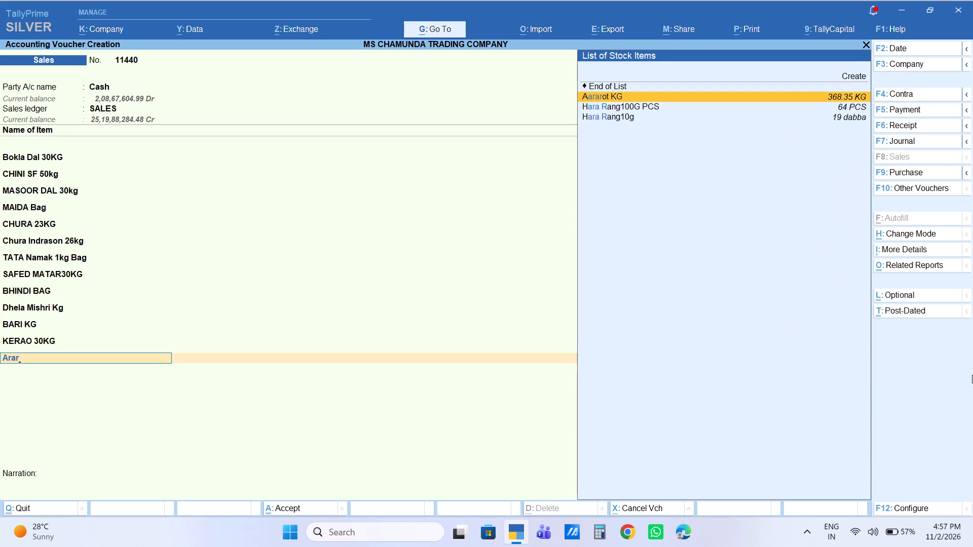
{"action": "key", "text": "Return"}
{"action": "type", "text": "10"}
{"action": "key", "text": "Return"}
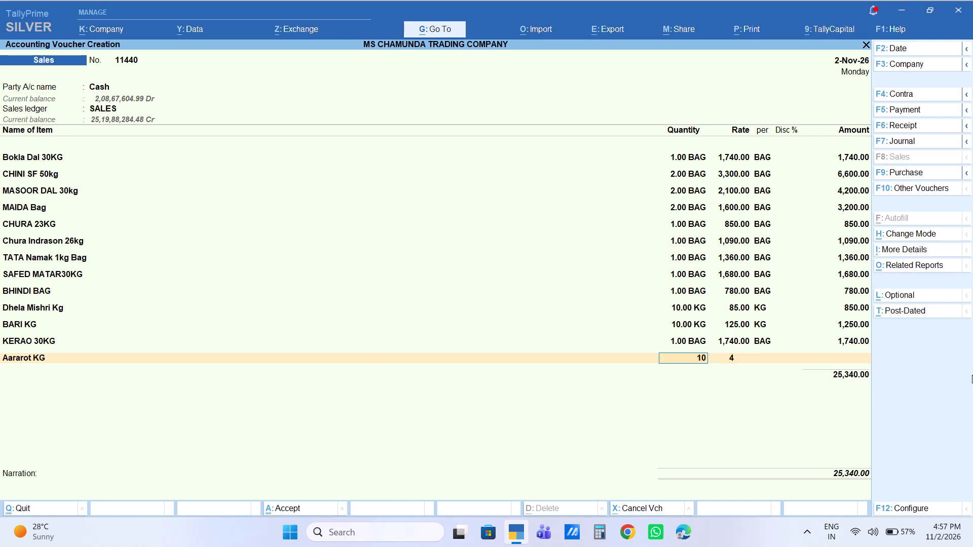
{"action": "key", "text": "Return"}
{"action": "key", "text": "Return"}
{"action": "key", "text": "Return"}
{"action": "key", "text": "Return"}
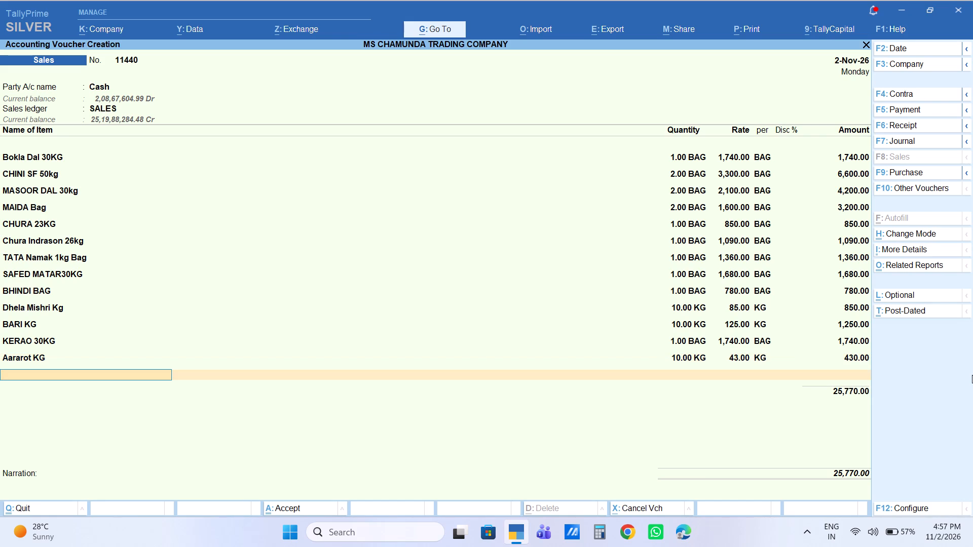
Add 1 bag of Sooji 50kg as the next item and set its amount to 1770.
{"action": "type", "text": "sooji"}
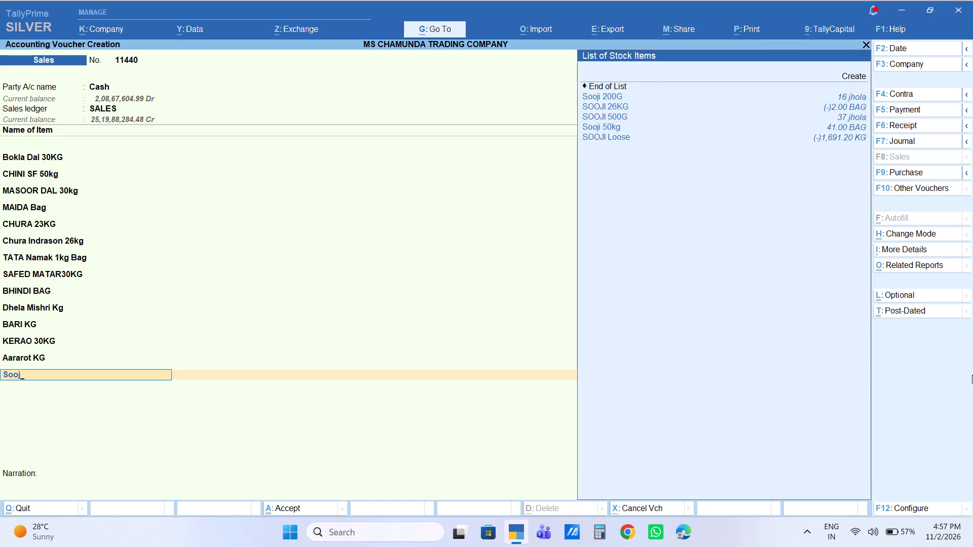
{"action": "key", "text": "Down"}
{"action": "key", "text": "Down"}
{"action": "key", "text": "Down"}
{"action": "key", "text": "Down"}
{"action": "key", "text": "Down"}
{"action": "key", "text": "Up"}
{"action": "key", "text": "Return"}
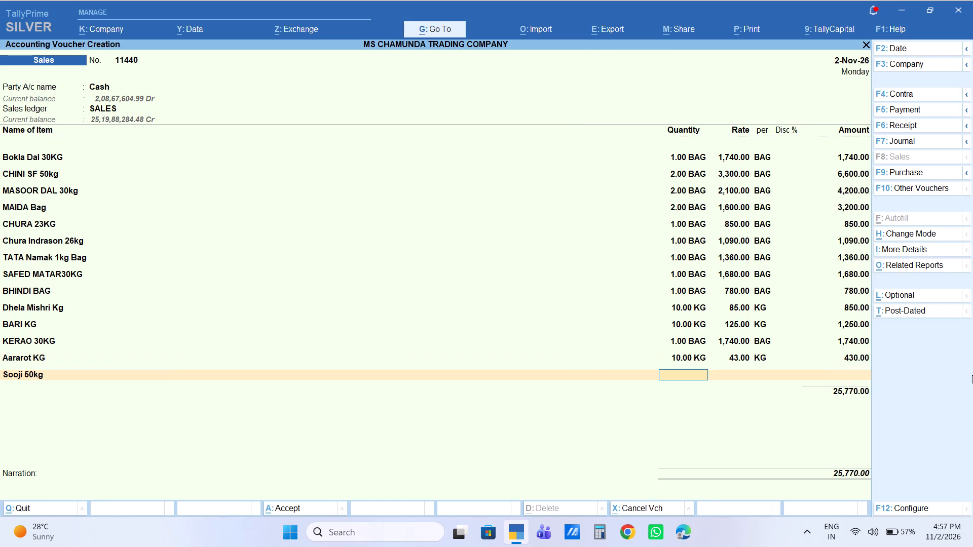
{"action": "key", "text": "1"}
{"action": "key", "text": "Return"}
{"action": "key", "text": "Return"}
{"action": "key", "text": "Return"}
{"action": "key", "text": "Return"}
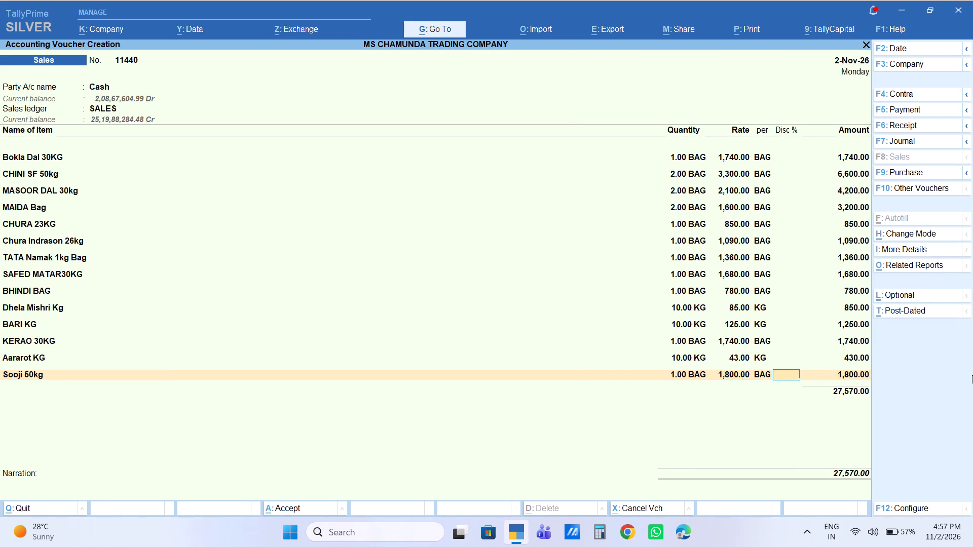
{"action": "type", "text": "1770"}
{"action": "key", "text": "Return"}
End the item list and add a Labour Charge of 40 below it.
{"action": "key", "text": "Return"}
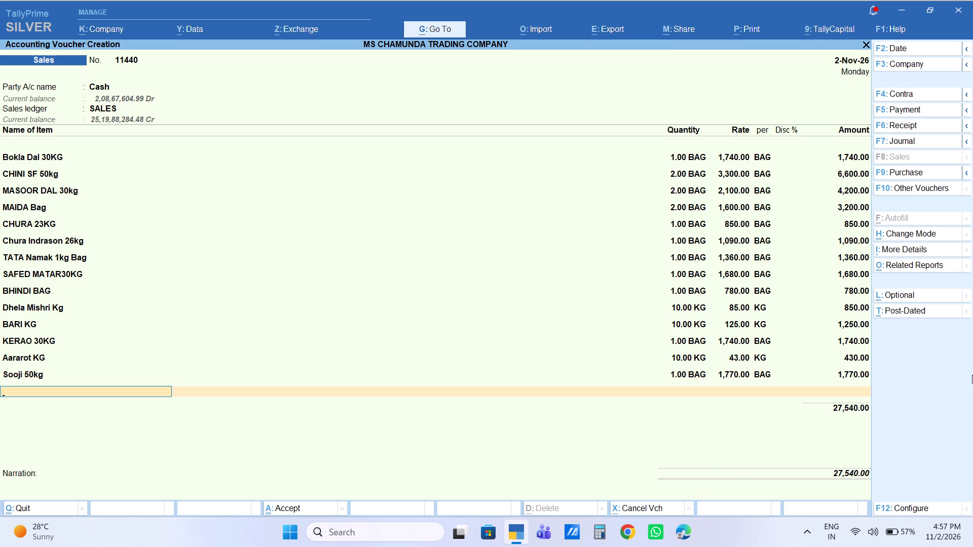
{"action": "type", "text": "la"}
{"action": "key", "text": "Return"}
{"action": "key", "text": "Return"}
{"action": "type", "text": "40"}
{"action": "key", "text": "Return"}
Return to the item list and add 2 peti of SALONI 1L PETI after Sooji 50kg with an amount of 6208.
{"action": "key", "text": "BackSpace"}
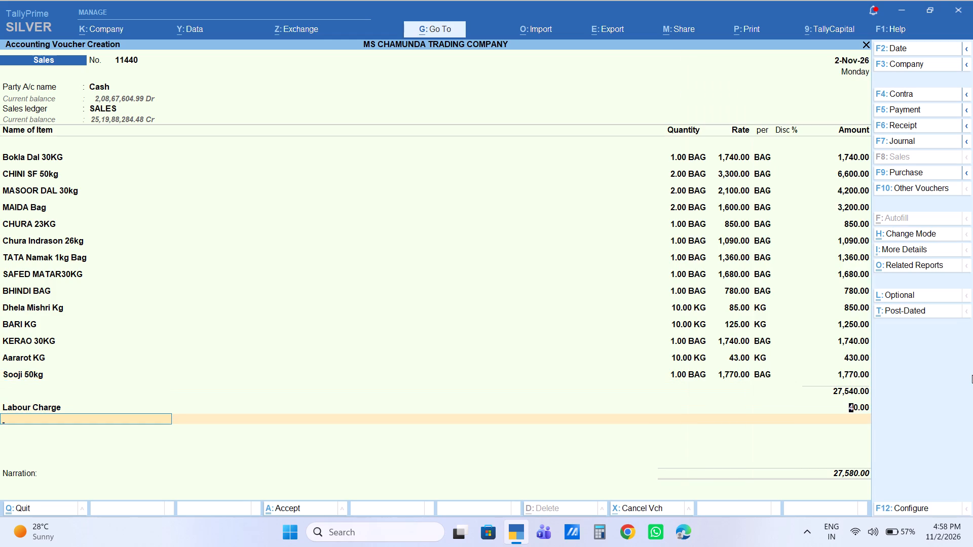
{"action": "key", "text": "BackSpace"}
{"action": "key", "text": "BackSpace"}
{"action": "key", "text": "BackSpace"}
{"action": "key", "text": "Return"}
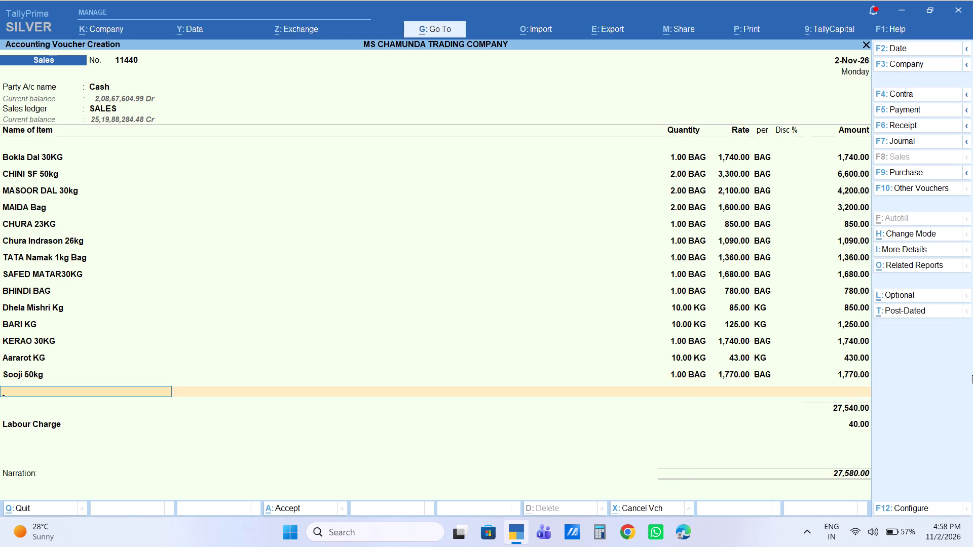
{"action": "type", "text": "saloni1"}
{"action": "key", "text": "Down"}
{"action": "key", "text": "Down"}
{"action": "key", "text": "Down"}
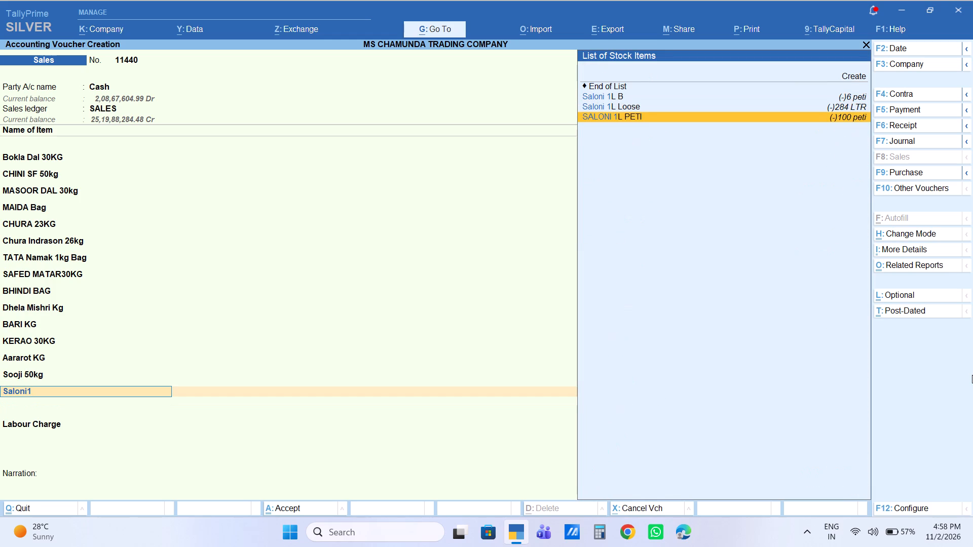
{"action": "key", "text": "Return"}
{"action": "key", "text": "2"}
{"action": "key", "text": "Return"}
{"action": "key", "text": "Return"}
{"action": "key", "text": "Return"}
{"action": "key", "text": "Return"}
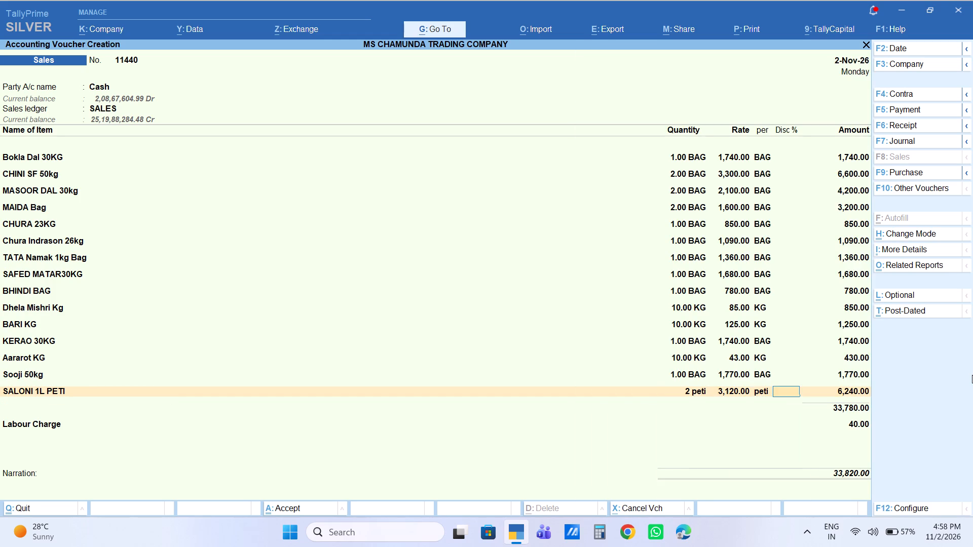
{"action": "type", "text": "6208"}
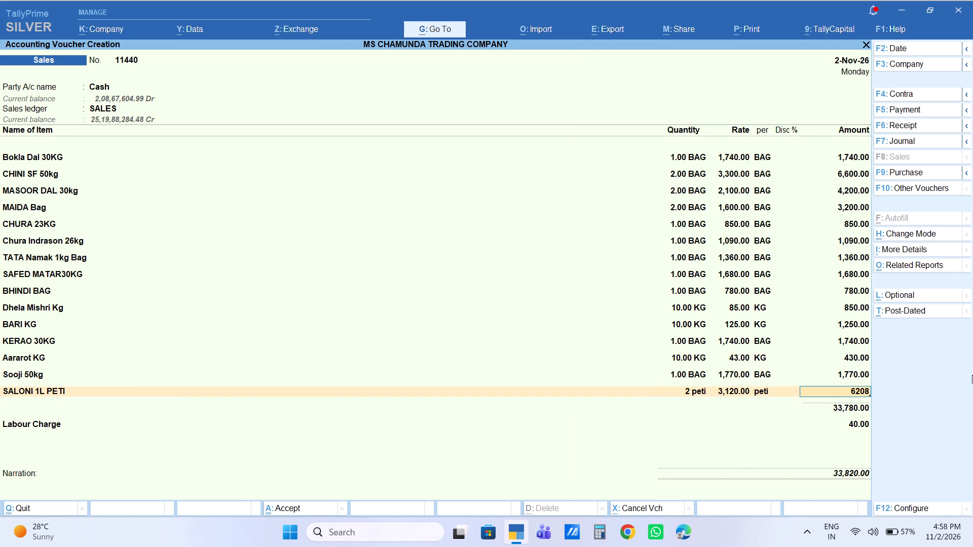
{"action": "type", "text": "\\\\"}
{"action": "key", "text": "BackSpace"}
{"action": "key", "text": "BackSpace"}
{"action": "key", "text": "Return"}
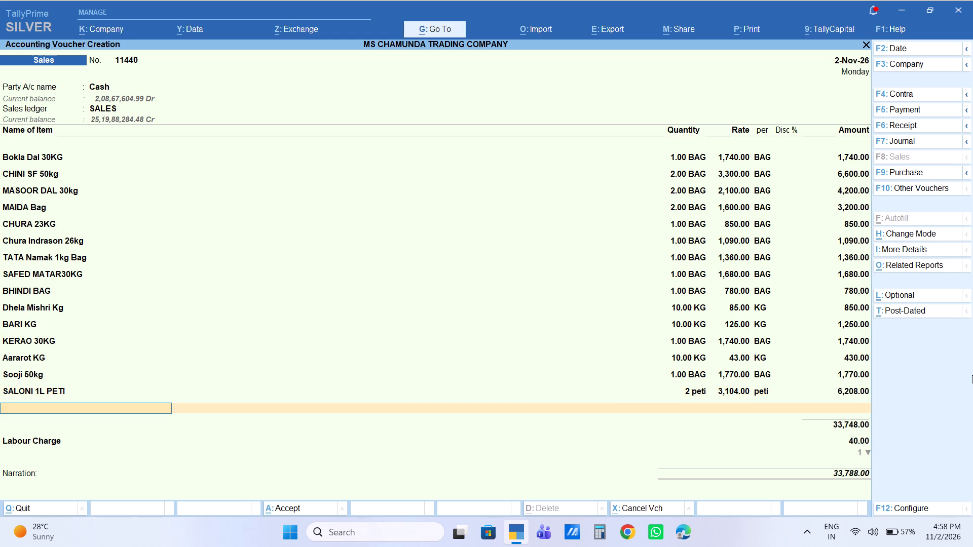
Add 4 peti of SALONI 500ML PETI as the next item and set its amount to 14040.
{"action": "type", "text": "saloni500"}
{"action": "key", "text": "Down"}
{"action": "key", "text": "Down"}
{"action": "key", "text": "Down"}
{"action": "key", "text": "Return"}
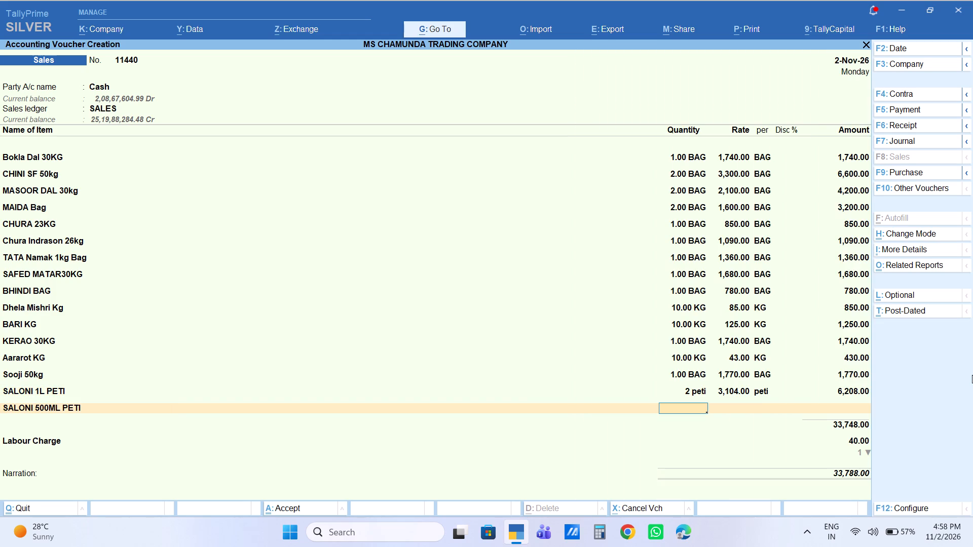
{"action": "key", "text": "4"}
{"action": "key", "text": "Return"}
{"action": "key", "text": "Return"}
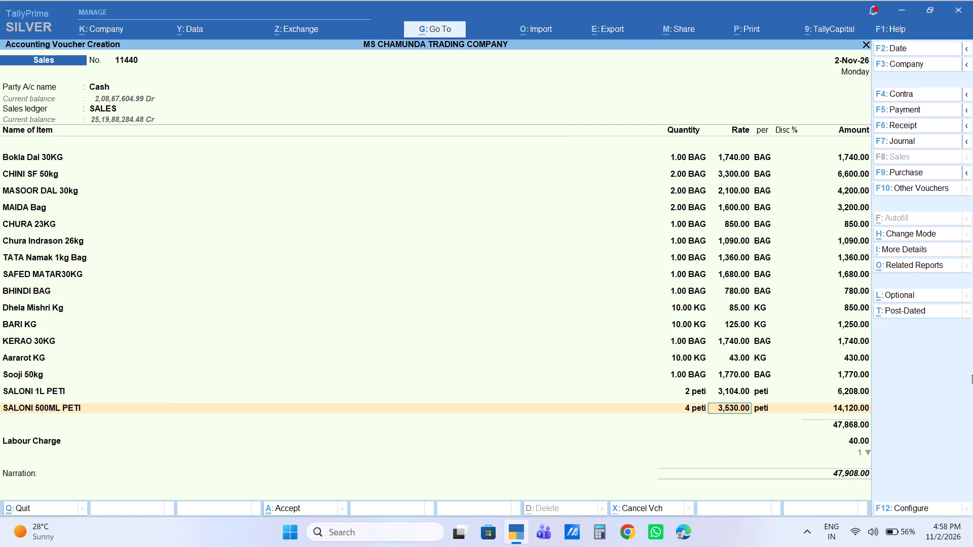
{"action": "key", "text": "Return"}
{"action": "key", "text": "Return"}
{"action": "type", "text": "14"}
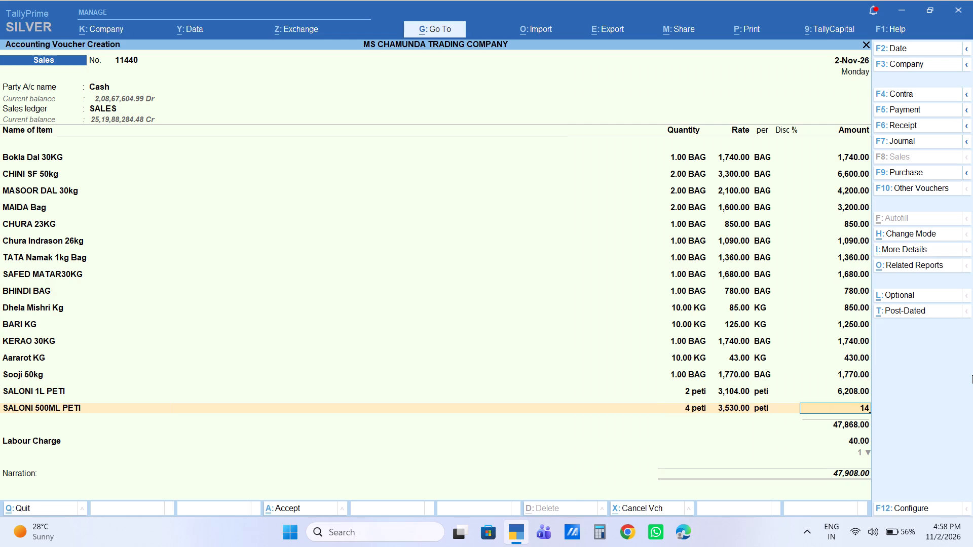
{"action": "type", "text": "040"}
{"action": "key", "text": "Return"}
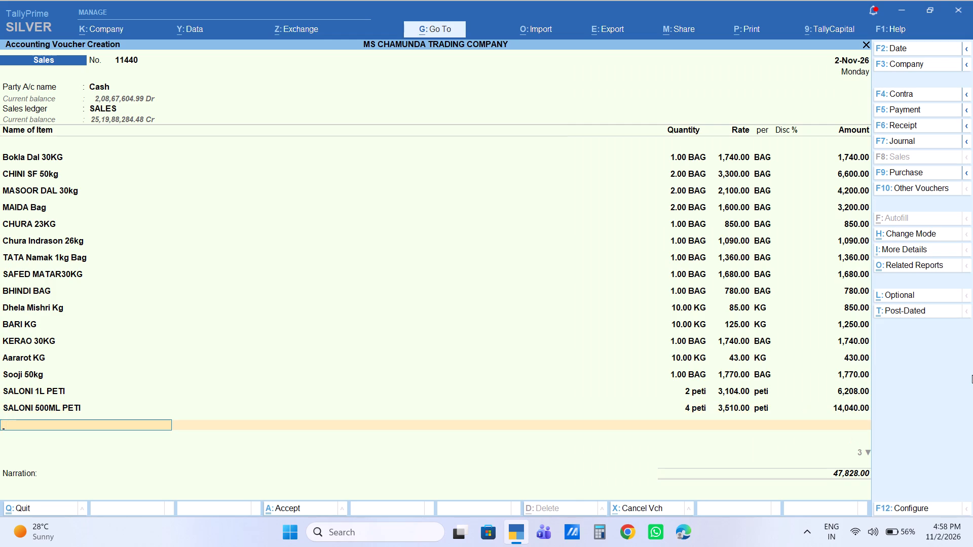
Add 4 peti of Nepali 1L as the next item and set its amount to 4120.
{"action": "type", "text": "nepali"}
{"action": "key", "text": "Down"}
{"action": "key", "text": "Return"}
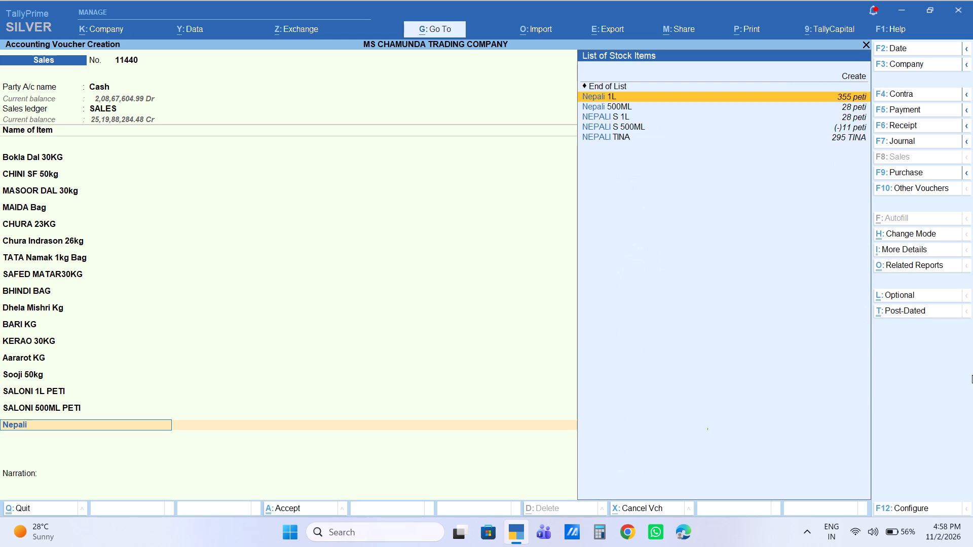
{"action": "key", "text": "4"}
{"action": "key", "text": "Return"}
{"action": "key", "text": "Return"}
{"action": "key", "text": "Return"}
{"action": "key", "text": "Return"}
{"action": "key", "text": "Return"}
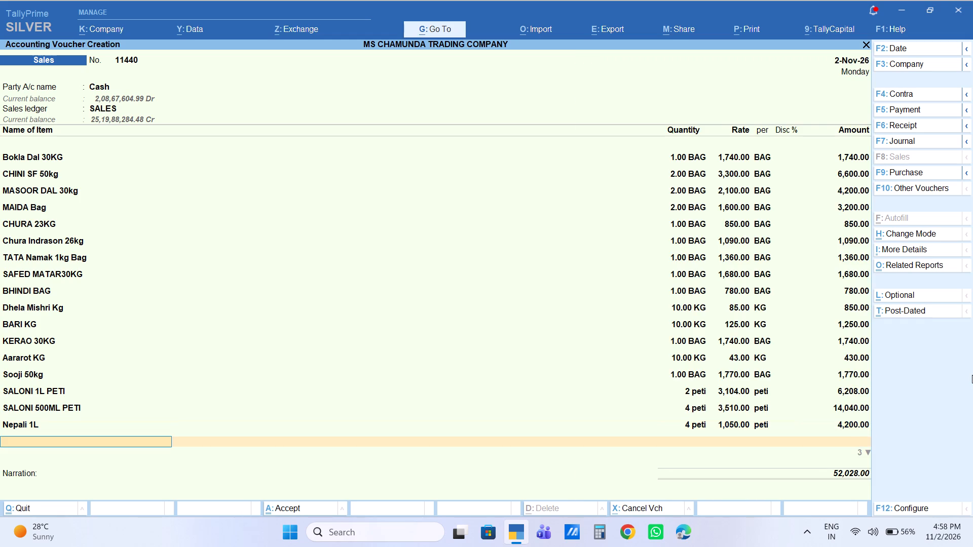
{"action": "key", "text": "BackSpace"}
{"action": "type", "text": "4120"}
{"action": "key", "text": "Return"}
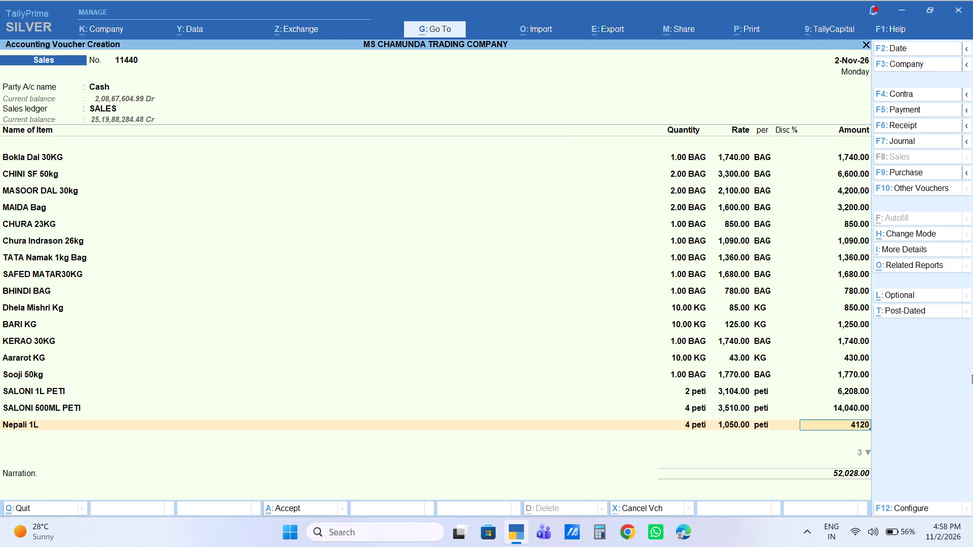
End the item list, change the Labour Charge to 60 and save the sales voucher.
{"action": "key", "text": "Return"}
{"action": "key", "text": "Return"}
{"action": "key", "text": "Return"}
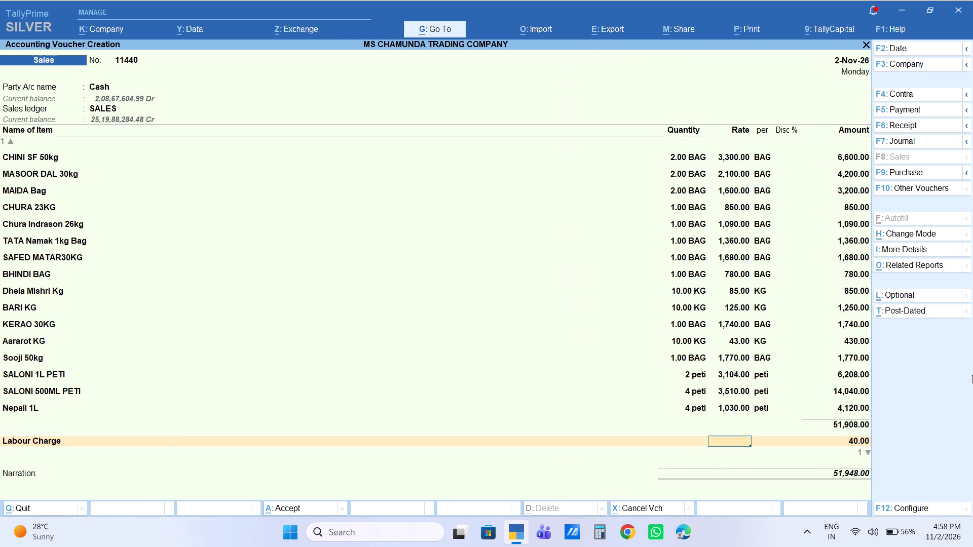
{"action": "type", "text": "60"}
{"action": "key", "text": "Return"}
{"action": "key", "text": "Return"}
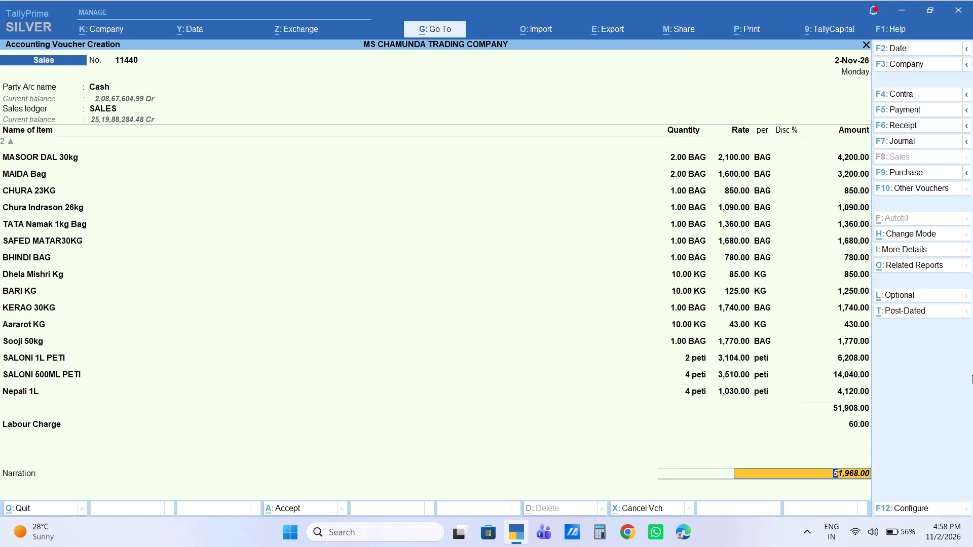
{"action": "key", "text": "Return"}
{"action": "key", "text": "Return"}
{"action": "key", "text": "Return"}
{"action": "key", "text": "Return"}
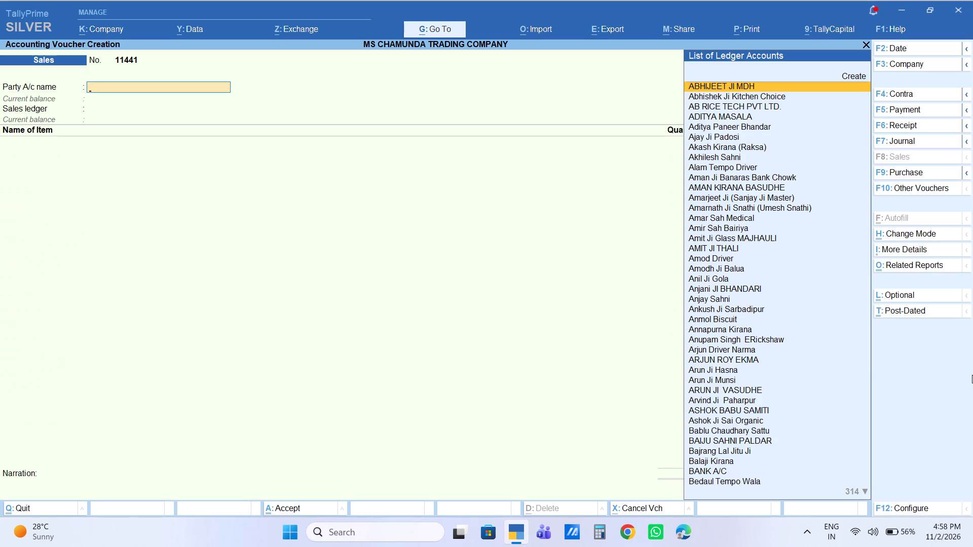
Start the next sales voucher with Cash as the party account and SALES as the sales ledger.
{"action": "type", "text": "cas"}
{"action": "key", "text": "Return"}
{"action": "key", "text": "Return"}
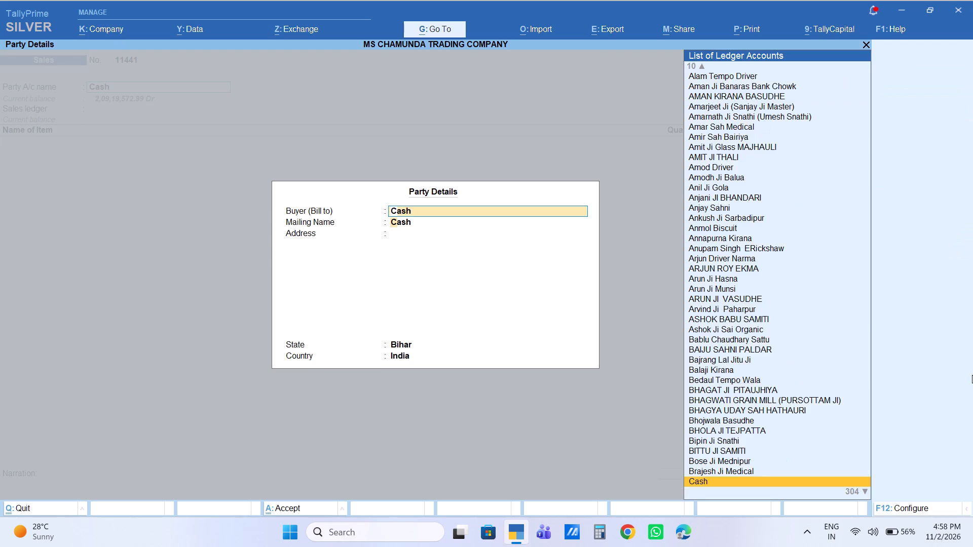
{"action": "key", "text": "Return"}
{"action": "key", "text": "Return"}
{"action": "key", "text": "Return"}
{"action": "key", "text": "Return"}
Add 2 peti of Sanvi 1L Peti as the first item at a rate of 1,440.
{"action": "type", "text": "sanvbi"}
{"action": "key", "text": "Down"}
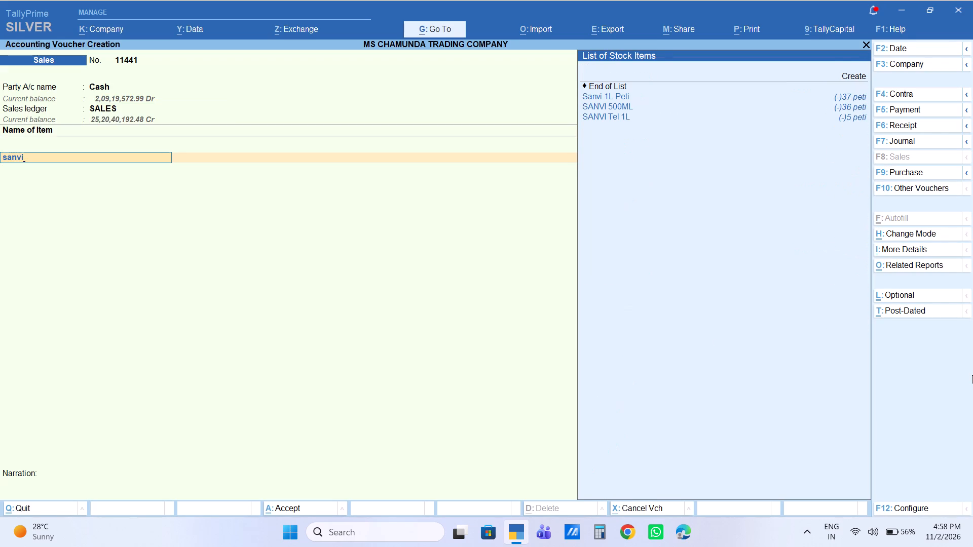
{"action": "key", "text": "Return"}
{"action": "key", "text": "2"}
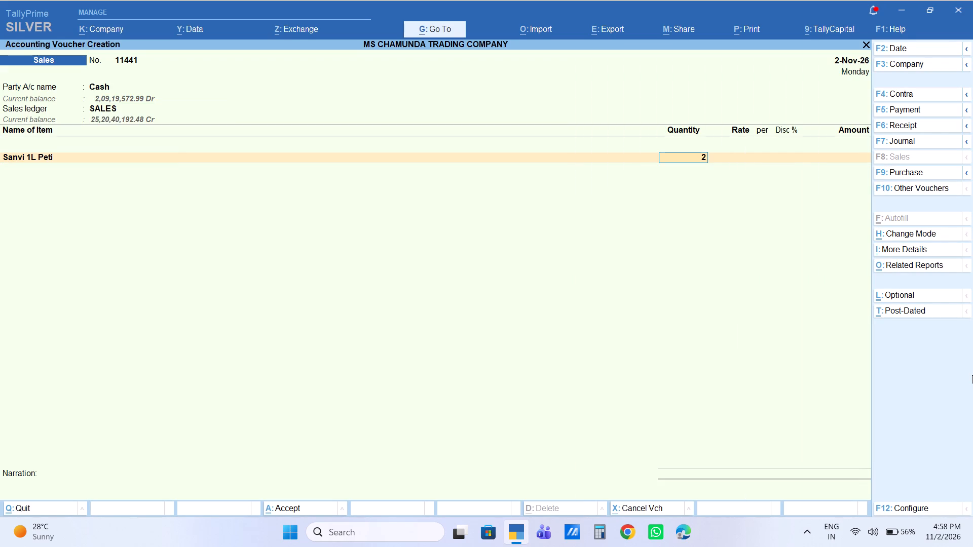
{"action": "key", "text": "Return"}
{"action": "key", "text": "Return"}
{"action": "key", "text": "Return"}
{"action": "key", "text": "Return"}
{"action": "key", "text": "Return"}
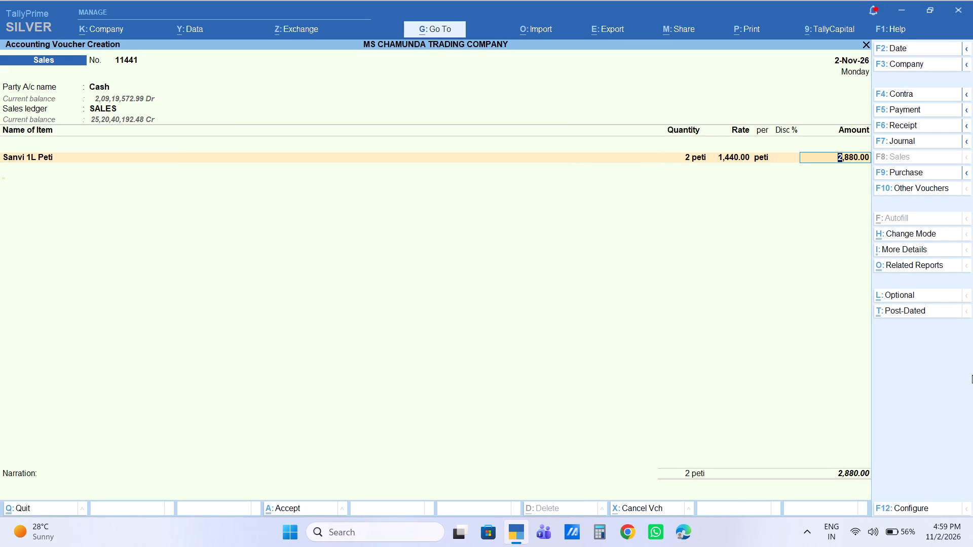
Add 2 peti of SANVI 500ML as the next item at a rate of 1,450.
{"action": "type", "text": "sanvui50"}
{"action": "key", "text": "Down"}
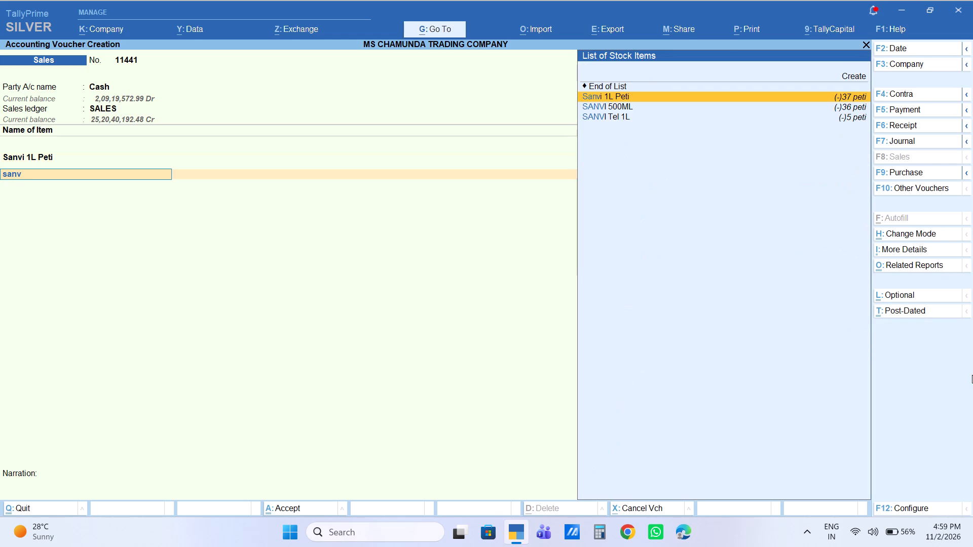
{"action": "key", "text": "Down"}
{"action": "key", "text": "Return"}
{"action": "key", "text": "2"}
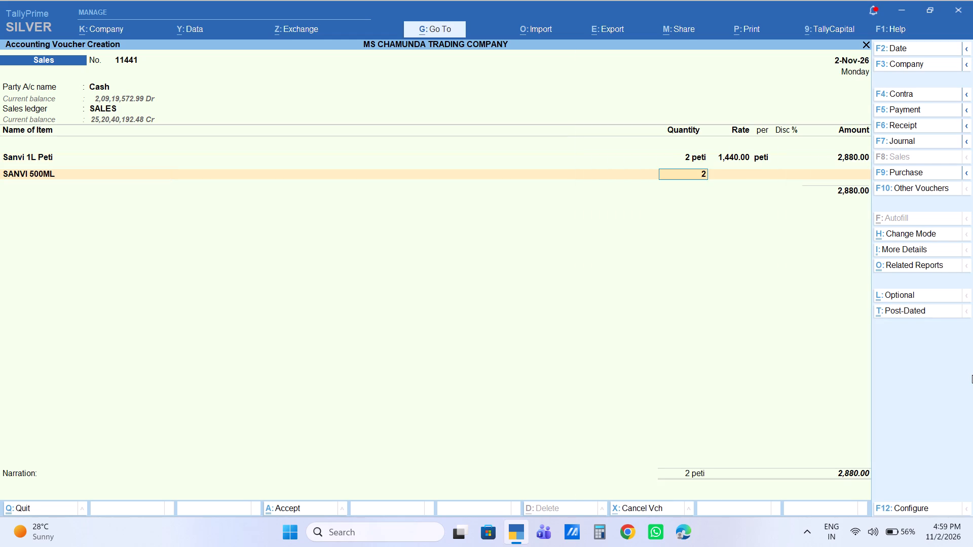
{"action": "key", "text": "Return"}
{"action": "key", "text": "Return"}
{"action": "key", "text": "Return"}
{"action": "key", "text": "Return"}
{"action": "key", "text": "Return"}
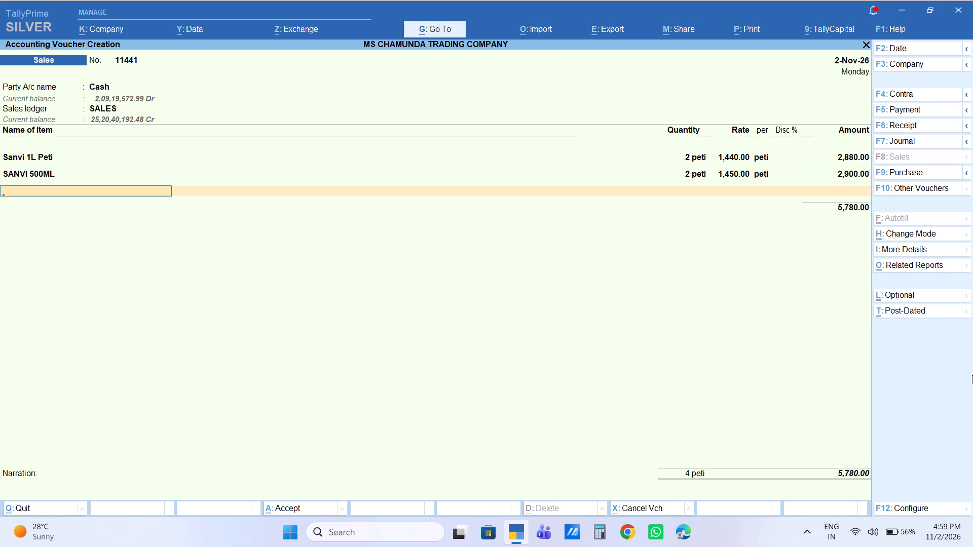
Add 1 bag of BHINDI BAG as the next item and set its amount to 800.
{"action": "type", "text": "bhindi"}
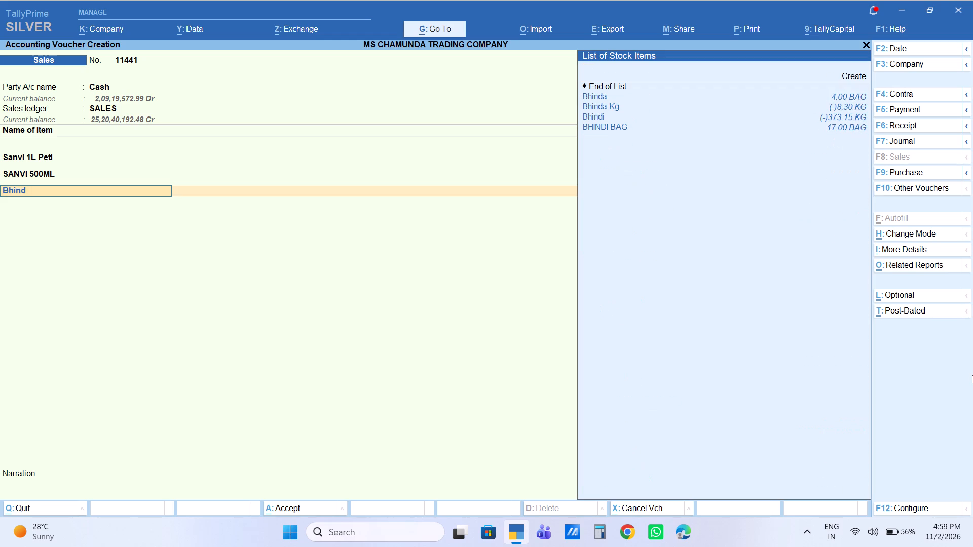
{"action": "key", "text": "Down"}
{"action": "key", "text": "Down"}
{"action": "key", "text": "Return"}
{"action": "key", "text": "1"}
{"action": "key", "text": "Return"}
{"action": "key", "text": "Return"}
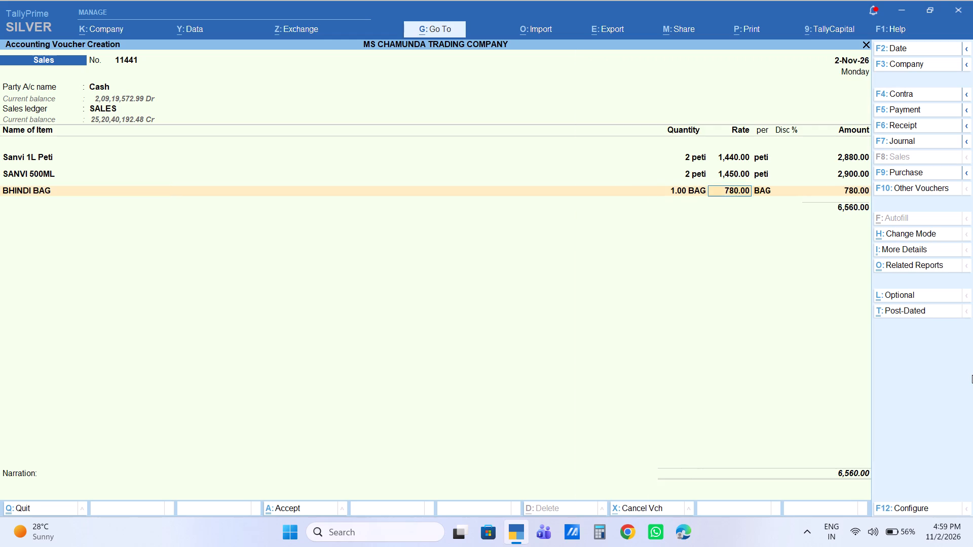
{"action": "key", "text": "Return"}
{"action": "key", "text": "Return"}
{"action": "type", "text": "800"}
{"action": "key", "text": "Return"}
End the item list, add a Labour Charge of 10 and save the voucher.
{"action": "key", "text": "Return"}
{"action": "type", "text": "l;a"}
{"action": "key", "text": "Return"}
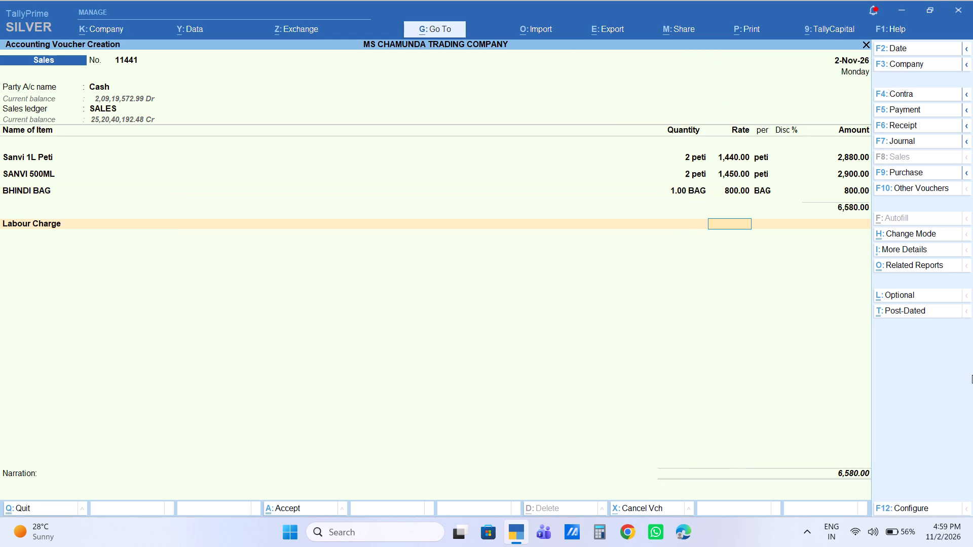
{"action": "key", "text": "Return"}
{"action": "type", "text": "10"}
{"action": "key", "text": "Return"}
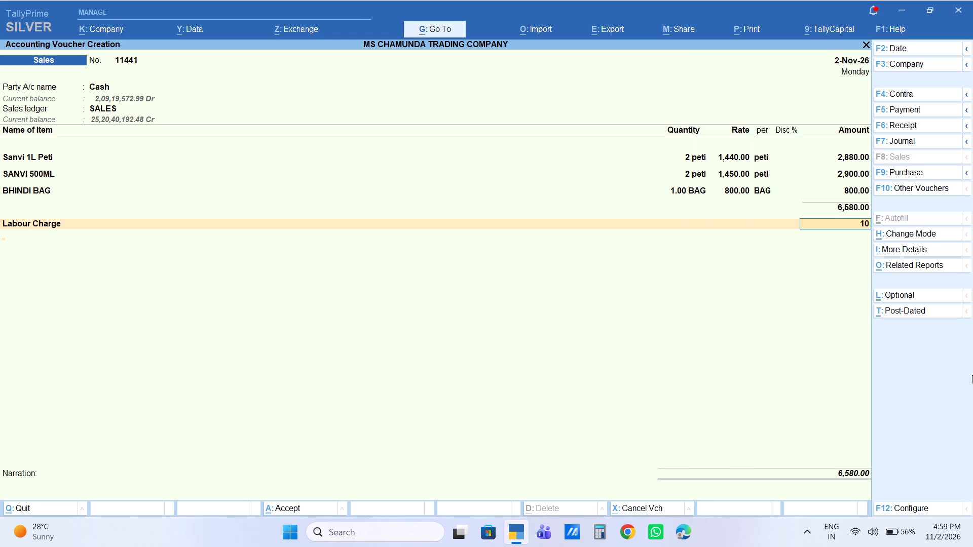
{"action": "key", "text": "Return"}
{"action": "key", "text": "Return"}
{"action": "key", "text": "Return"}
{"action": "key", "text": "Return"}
Start another sales voucher with Cash as the party account and SALES as the sales ledger.
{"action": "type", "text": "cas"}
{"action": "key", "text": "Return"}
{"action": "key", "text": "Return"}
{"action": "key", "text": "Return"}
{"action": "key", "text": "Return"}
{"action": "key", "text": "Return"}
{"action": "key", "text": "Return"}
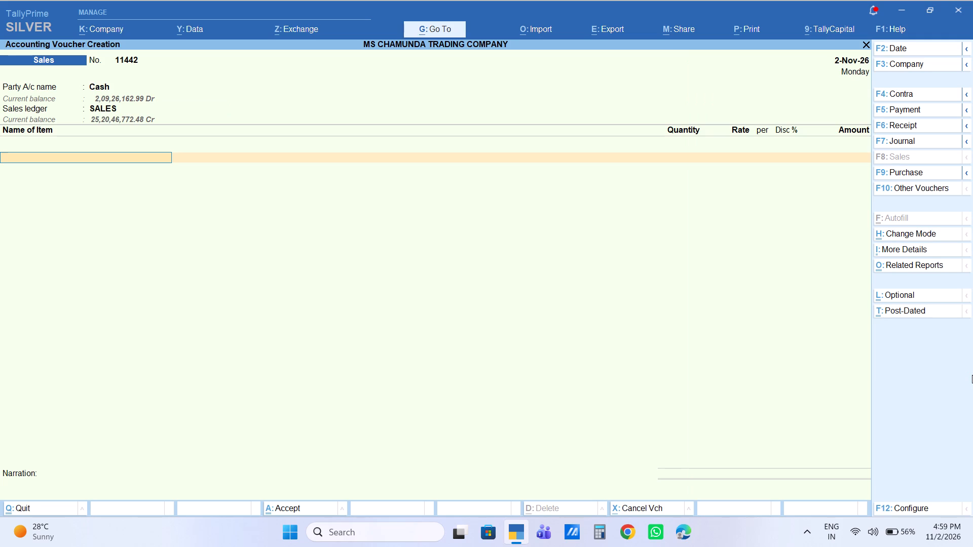
Add 10 KG of Kala Namak Dhela as the first item at a rate of 30.
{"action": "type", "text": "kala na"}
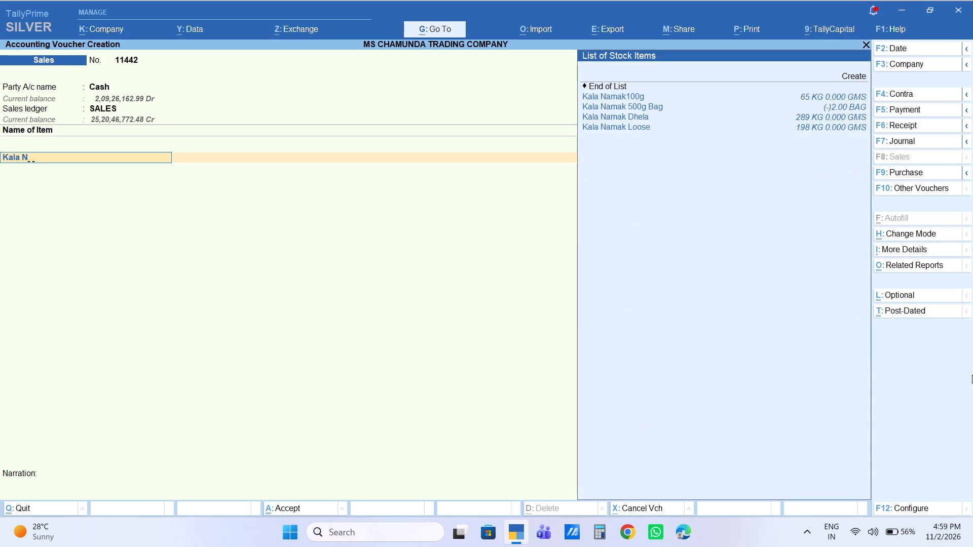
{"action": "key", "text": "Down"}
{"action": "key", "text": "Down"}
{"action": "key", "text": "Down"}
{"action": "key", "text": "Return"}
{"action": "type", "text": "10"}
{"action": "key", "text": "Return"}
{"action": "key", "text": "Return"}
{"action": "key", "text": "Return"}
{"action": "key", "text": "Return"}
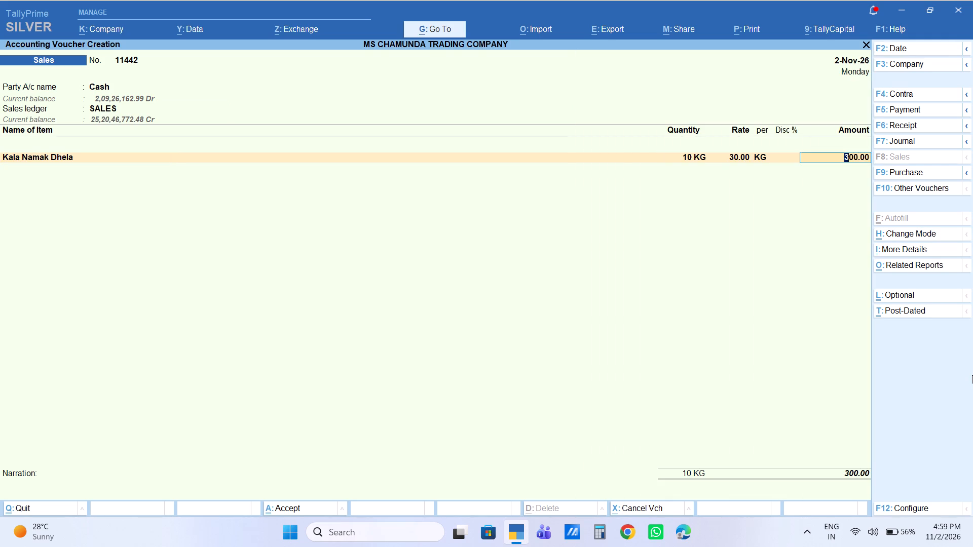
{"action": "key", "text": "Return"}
Add 1 bag of GOOD LITE 1KG as the next item and set its amount to 200.
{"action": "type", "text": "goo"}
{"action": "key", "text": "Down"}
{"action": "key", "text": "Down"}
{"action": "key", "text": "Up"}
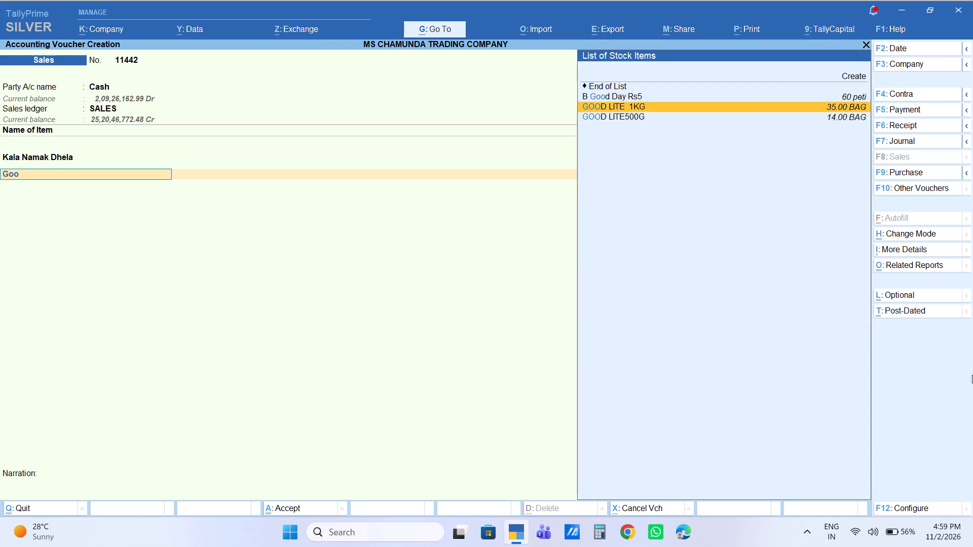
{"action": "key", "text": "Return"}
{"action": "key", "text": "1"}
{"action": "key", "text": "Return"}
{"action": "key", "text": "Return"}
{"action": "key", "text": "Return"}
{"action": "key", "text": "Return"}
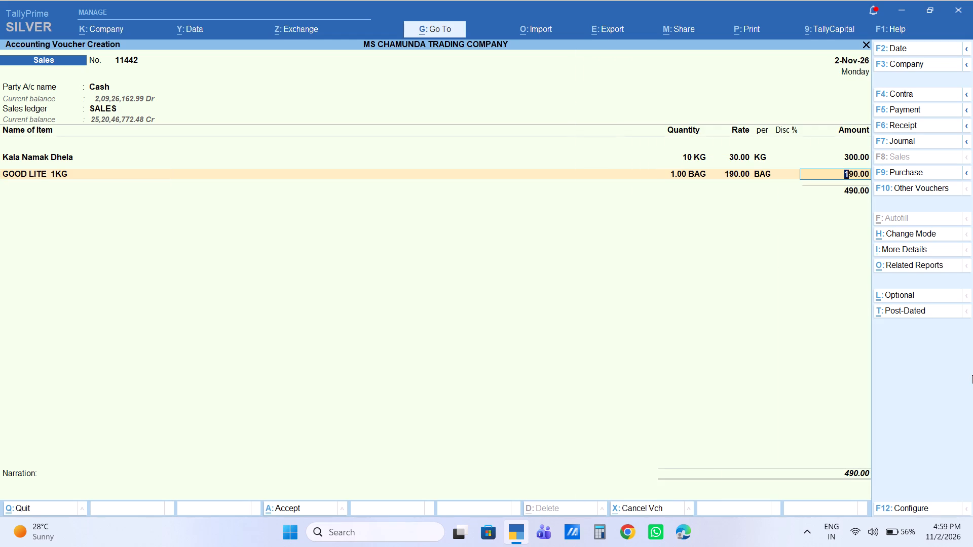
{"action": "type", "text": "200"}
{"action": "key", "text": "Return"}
Add 1 KG of Urad Dal Kg as the next item and set its amount to 140.
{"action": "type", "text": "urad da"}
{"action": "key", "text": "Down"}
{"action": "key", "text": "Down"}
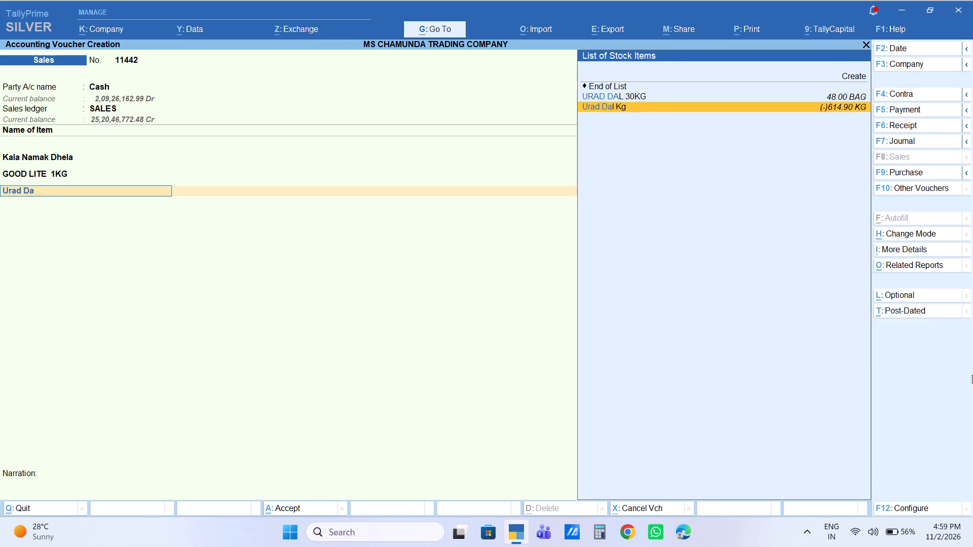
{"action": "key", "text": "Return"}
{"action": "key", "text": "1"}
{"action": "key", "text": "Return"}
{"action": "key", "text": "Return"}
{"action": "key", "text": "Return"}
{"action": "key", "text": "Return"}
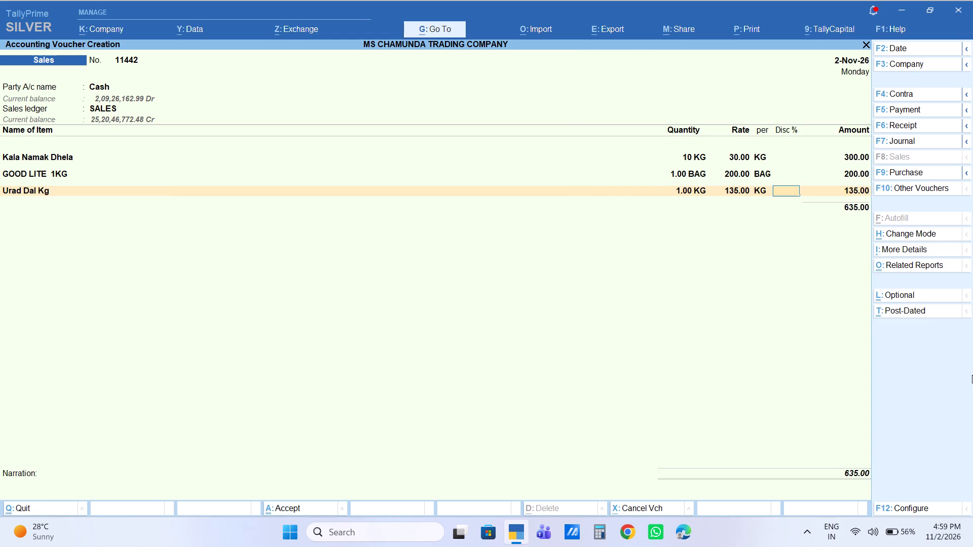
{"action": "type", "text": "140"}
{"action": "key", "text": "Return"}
End the item list and save the voucher without a labour charge.
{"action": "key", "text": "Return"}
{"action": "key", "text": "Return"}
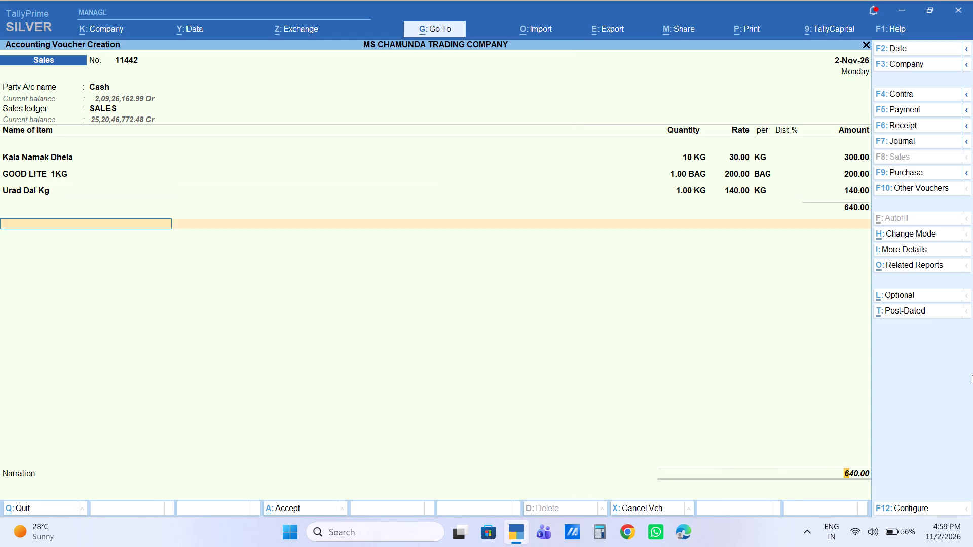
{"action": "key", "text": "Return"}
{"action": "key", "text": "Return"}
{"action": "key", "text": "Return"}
Start a new sales voucher with Cash as the party account and SALES as the sales ledger.
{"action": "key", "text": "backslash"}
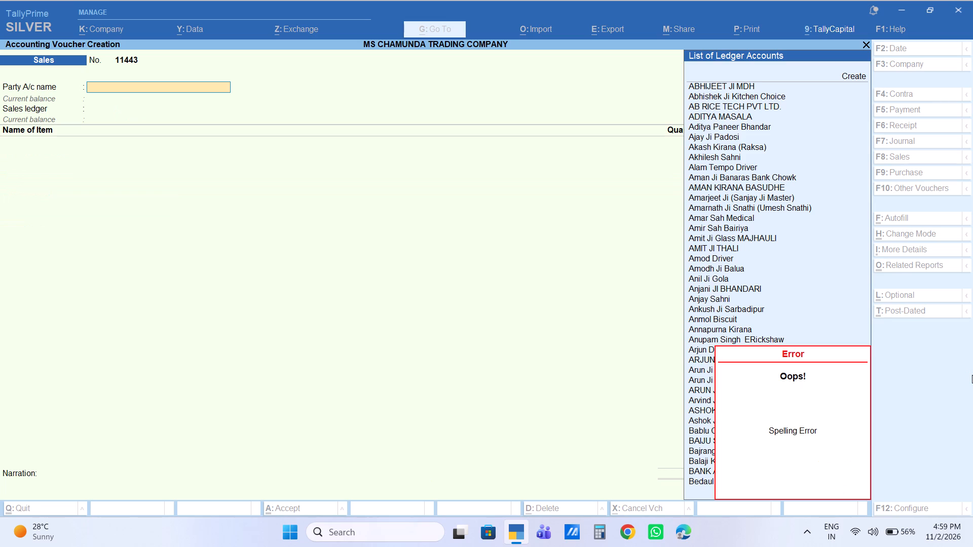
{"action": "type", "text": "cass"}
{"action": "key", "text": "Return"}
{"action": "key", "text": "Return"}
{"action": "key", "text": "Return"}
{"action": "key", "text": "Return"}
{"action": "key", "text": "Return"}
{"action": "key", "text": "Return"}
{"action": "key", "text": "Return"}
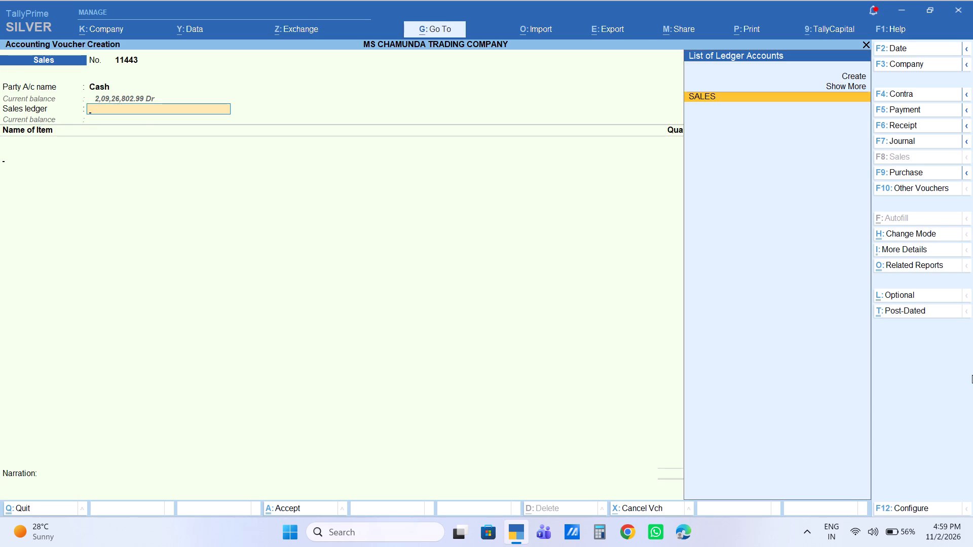
Add 2 bags of SONAMOTI 20kg as the first item and set the amount to 1260.
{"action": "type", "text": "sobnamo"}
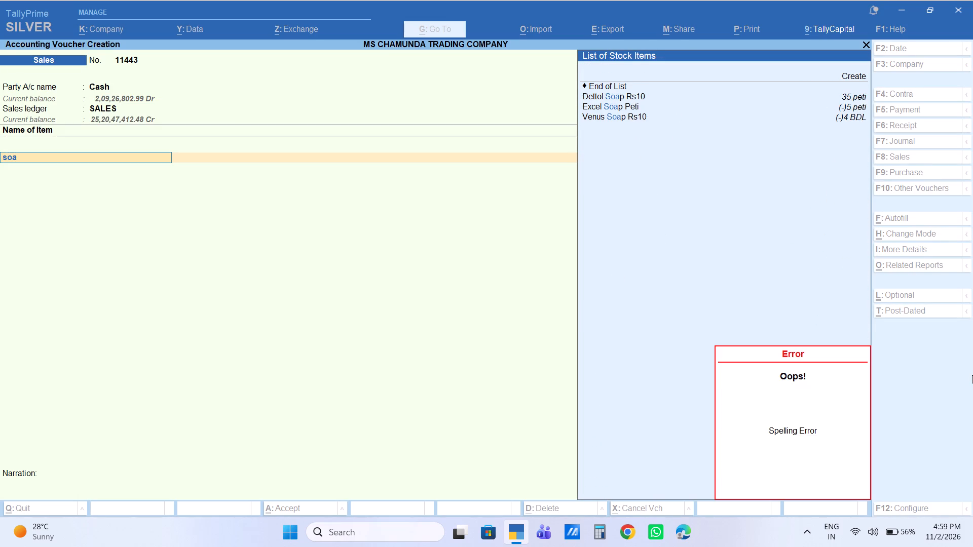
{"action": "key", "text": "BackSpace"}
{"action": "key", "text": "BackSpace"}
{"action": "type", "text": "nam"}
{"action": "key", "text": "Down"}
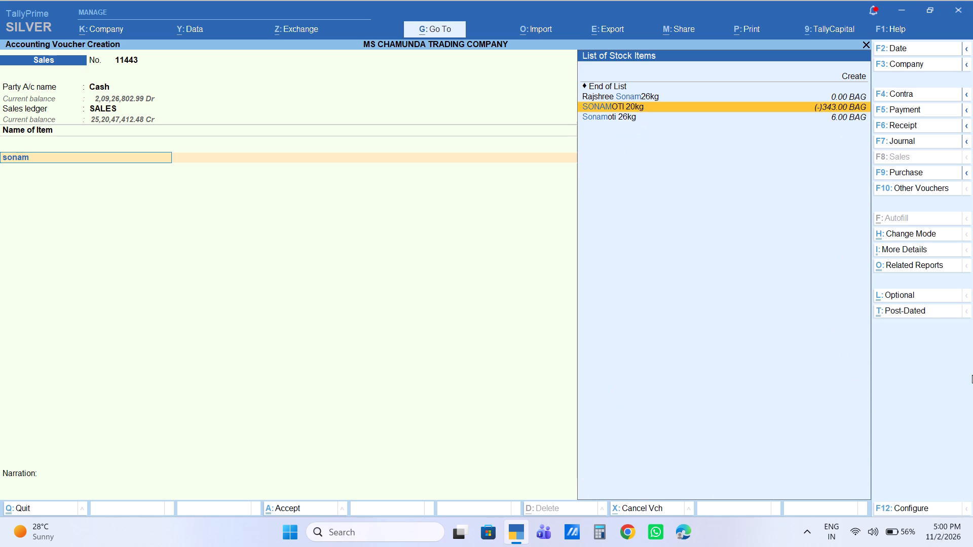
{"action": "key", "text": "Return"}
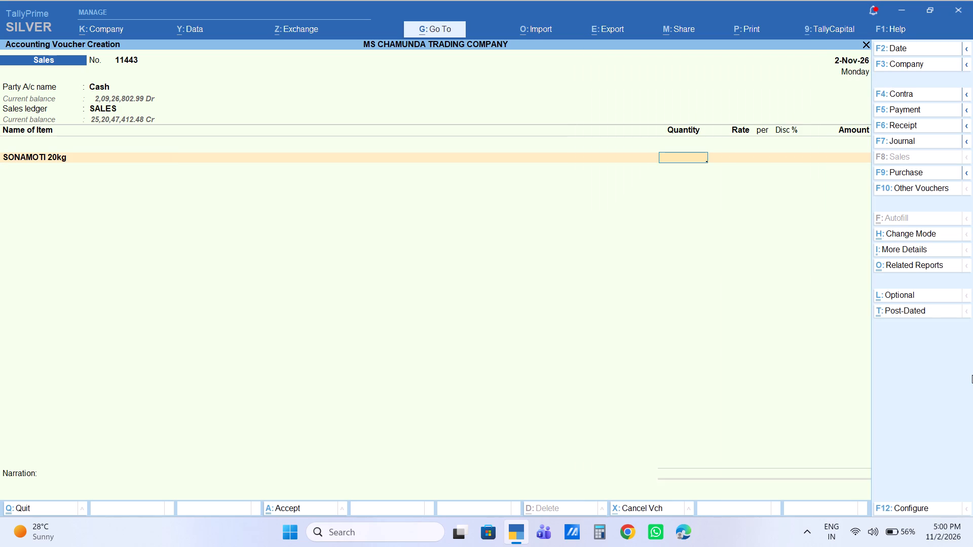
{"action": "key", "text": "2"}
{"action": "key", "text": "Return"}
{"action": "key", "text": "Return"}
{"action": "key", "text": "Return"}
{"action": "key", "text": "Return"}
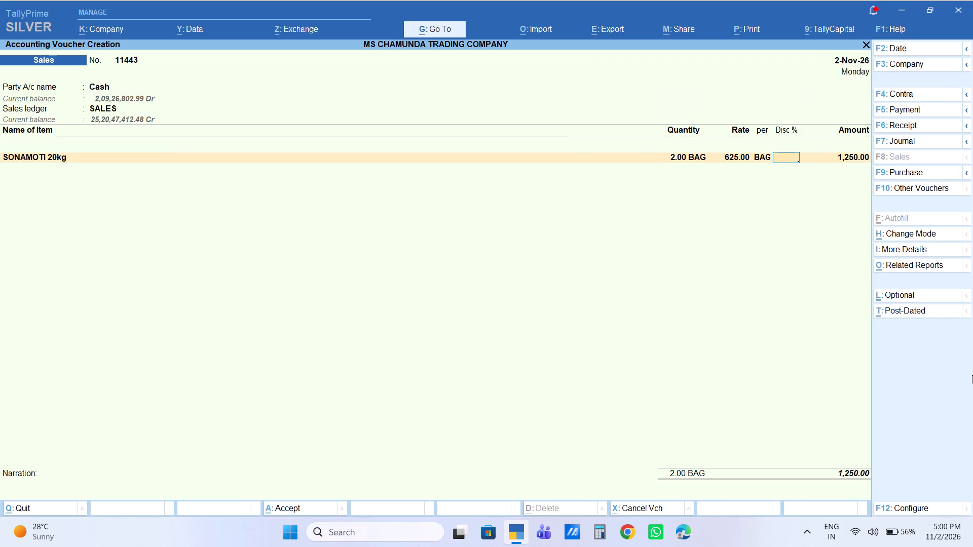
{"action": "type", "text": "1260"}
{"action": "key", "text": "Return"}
End the item list after SONAMOTI 20kg and save the voucher.
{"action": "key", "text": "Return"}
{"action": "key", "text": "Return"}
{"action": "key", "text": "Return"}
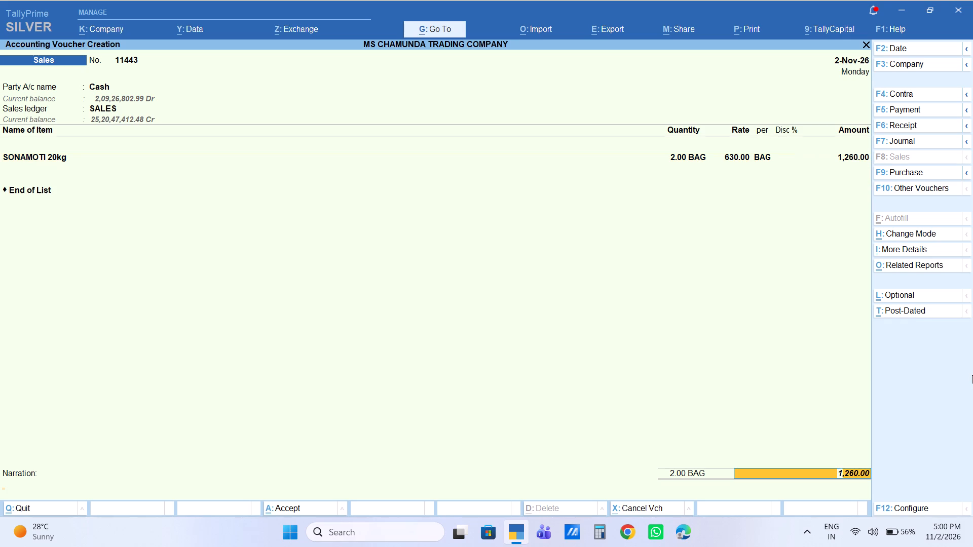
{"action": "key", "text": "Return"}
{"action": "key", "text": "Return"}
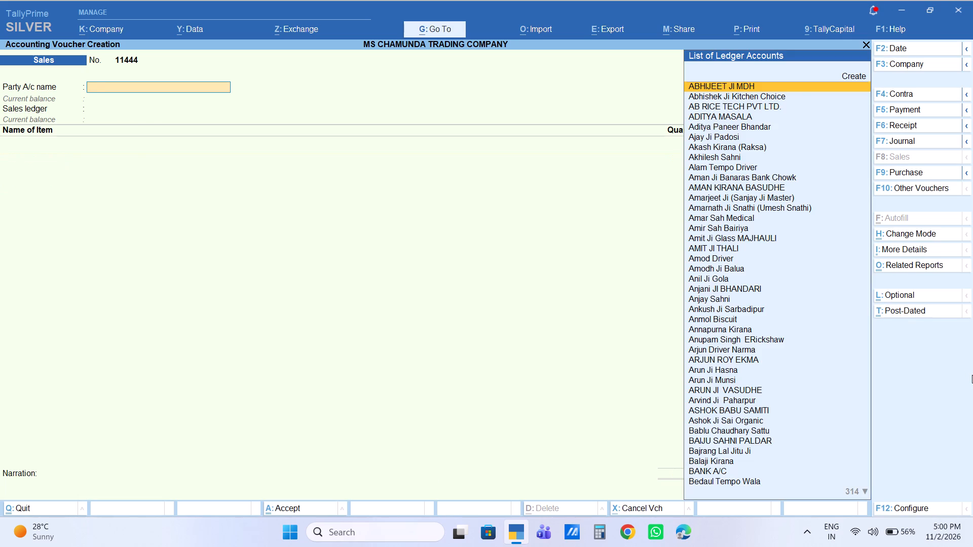
Start the next sales voucher with Cash as the party account and SALES as the sales ledger.
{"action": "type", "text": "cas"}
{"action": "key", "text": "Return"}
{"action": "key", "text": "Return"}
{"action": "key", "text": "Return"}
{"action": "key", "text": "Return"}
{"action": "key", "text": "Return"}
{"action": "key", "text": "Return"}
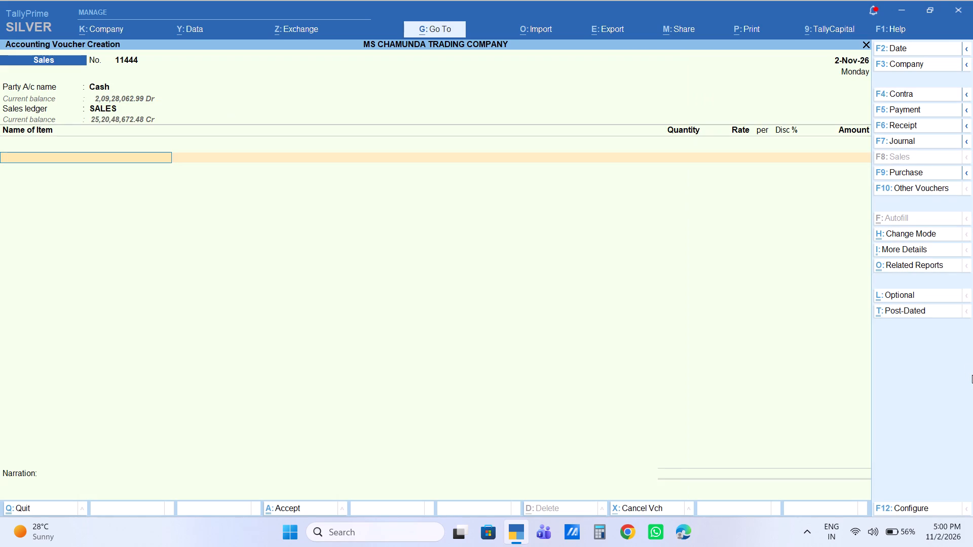
Add 2 bags of Raees 30kg as the first item and set the amount to 5880.
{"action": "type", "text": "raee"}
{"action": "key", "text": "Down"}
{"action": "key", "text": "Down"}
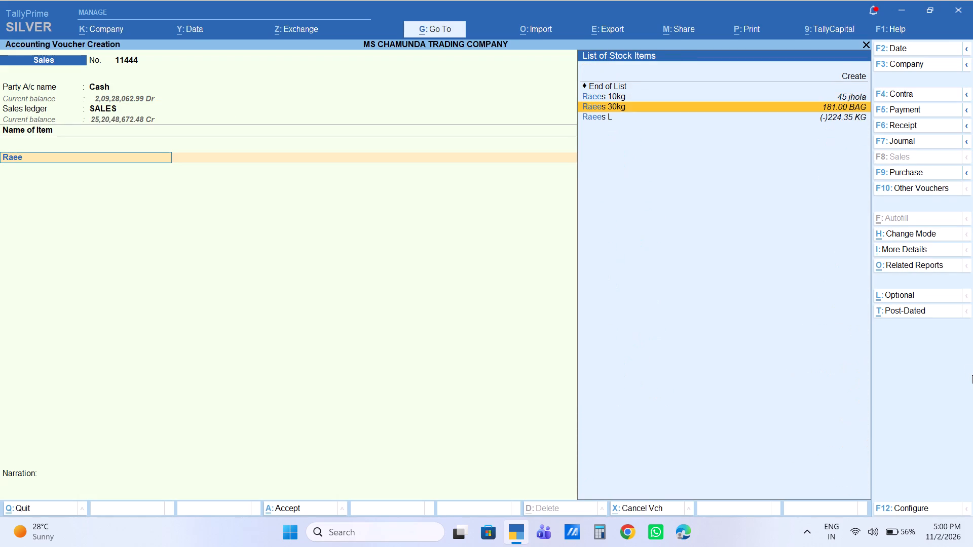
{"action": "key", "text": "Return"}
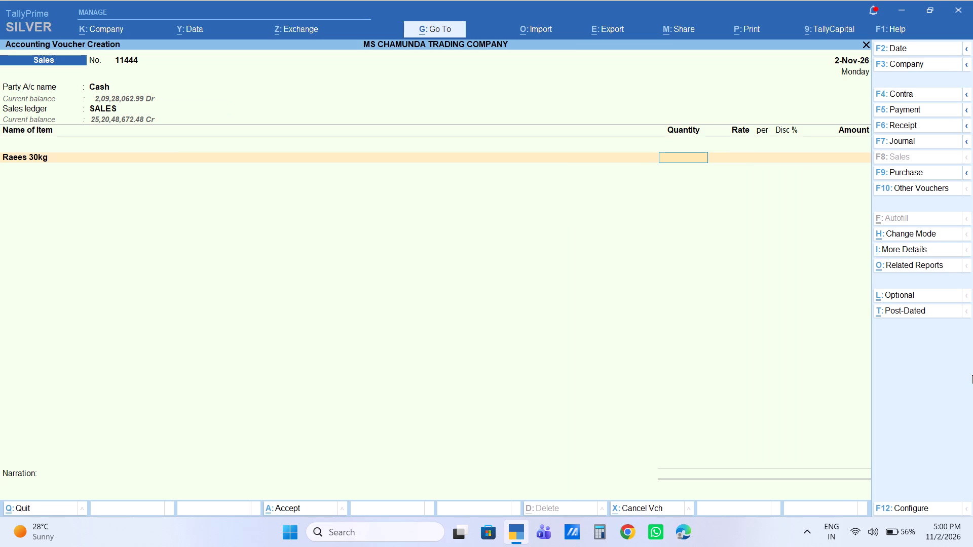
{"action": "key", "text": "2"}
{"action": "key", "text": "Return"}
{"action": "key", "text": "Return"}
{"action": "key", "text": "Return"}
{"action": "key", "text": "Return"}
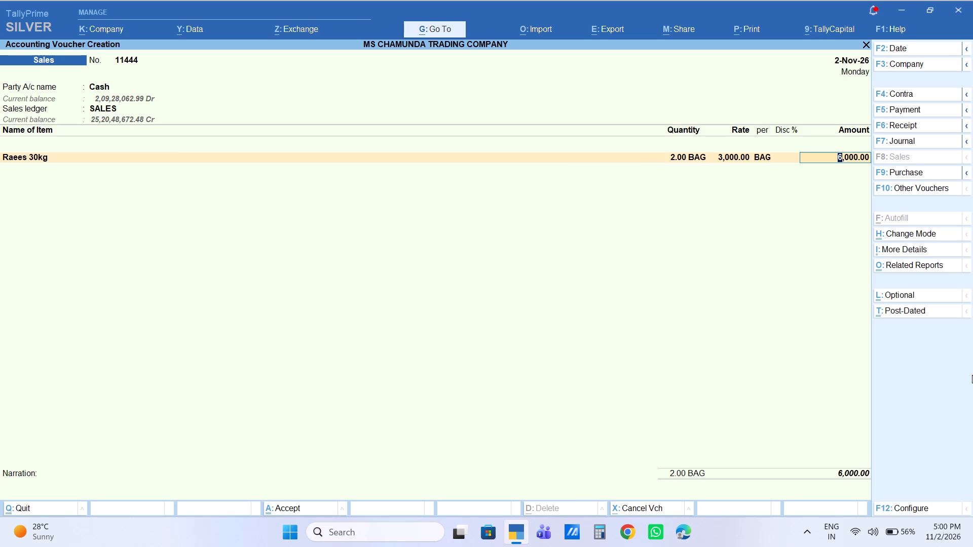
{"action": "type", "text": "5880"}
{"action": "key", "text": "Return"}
End the item list, add a Labour Charge of 5 and save the voucher.
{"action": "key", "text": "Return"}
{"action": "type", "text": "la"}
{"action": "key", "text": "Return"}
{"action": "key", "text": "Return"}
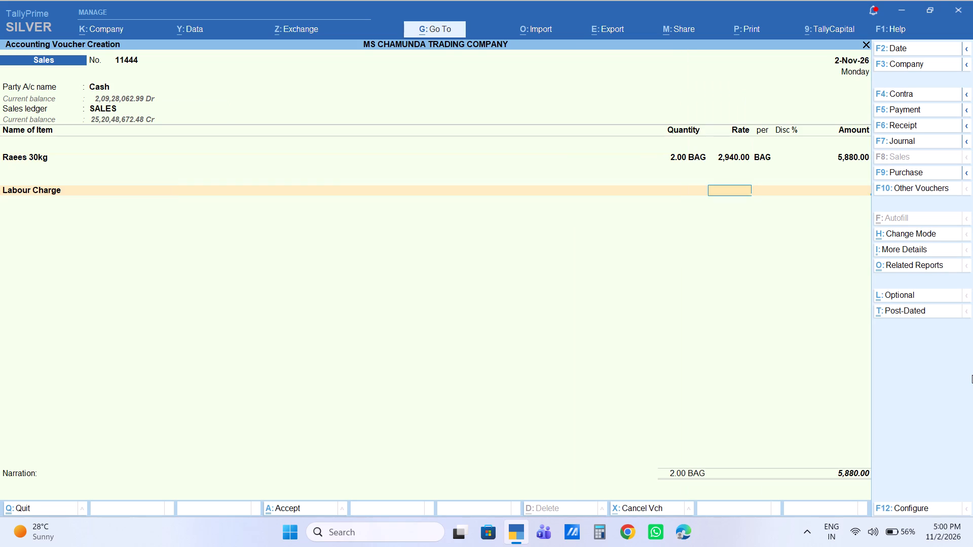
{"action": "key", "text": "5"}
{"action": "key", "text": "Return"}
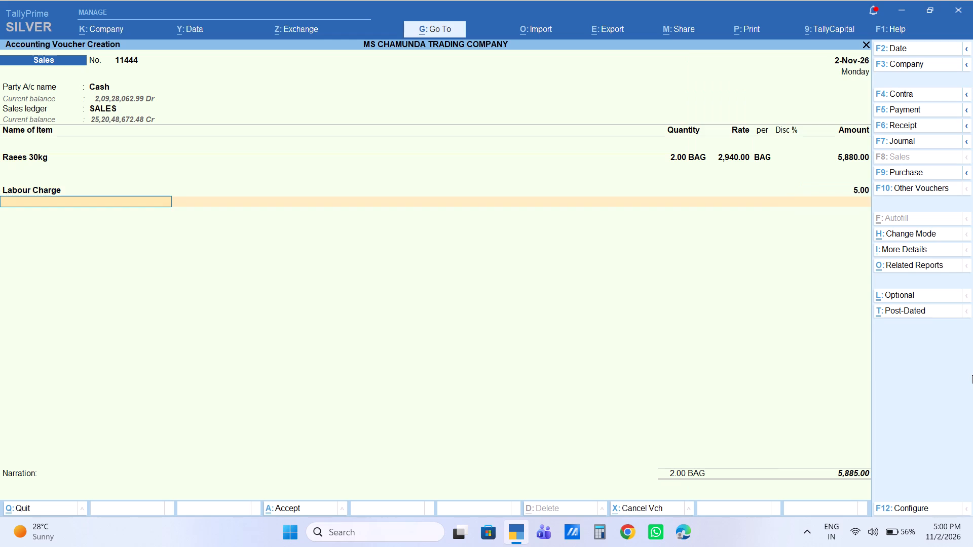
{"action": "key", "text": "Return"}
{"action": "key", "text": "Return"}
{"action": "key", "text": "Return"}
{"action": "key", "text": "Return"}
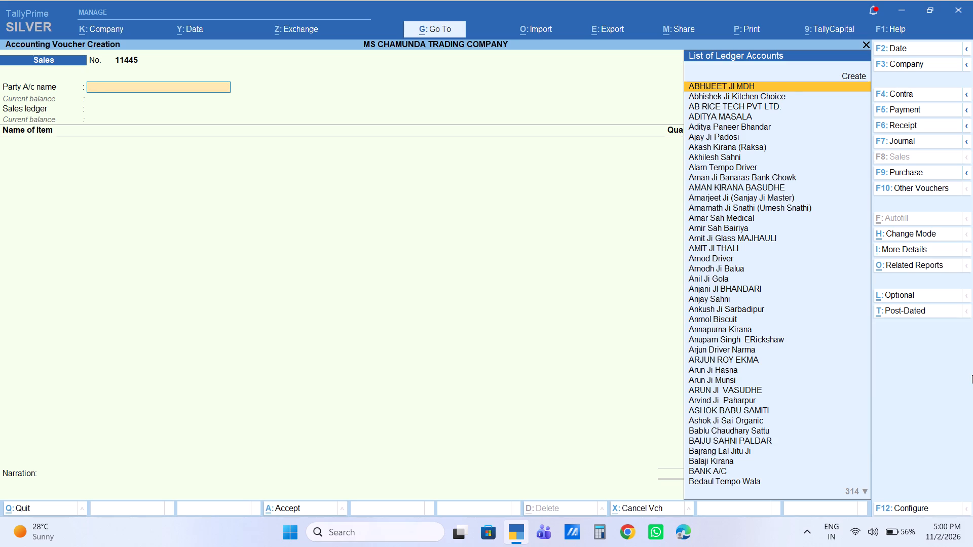
Start the next sales voucher with Cash as the party account and SALES as the sales ledger.
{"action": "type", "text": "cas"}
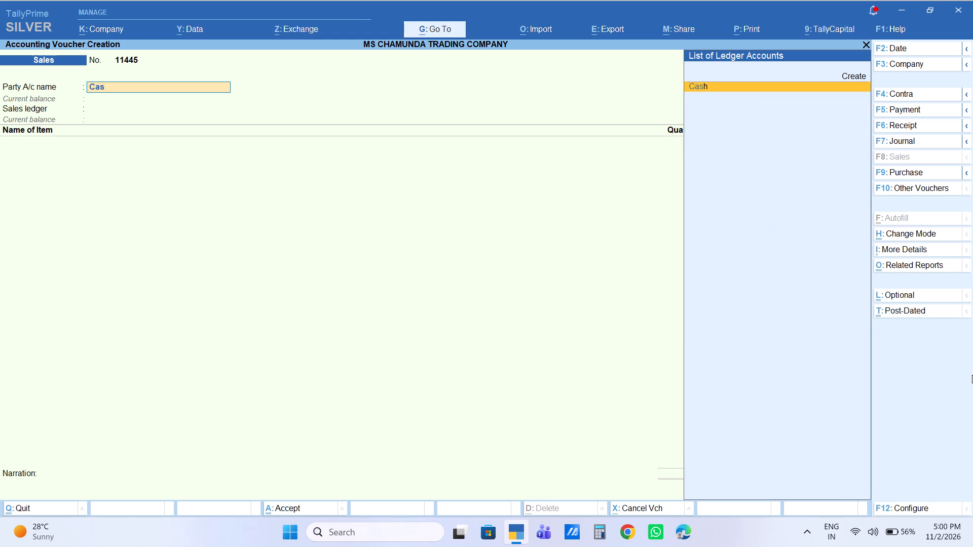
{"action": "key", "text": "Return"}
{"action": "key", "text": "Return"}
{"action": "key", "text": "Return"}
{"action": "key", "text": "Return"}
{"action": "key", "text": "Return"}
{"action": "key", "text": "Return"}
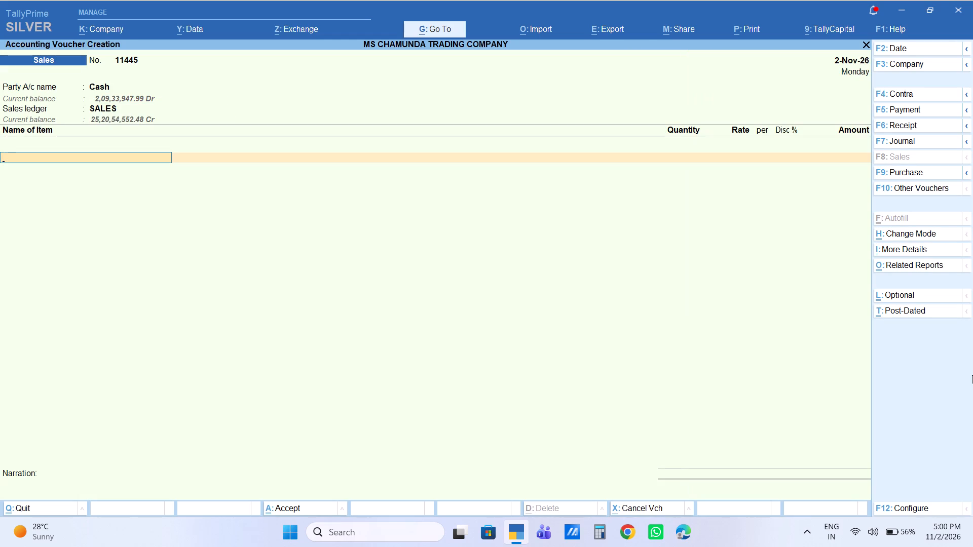
Add 6 bags of Fortune Rice 25kg as the first item and set the amount to 6720.
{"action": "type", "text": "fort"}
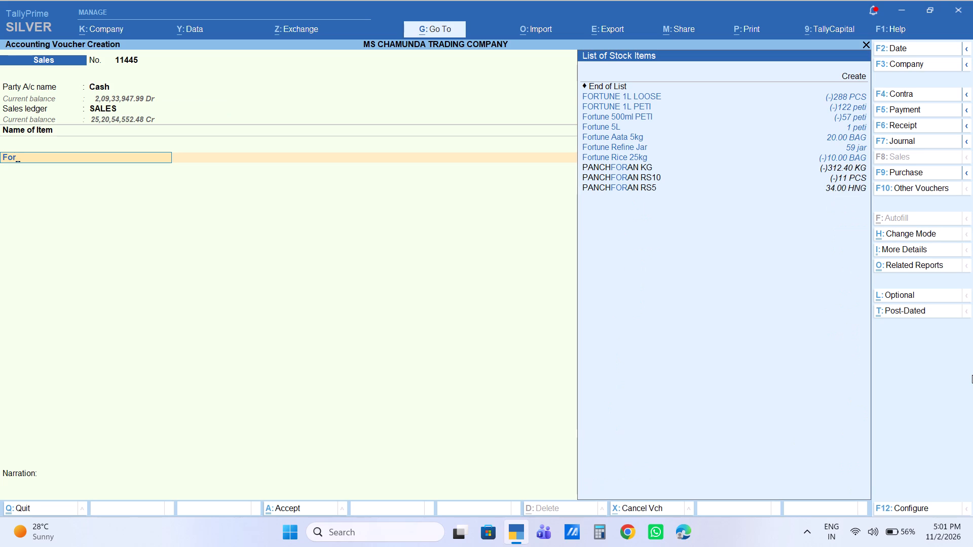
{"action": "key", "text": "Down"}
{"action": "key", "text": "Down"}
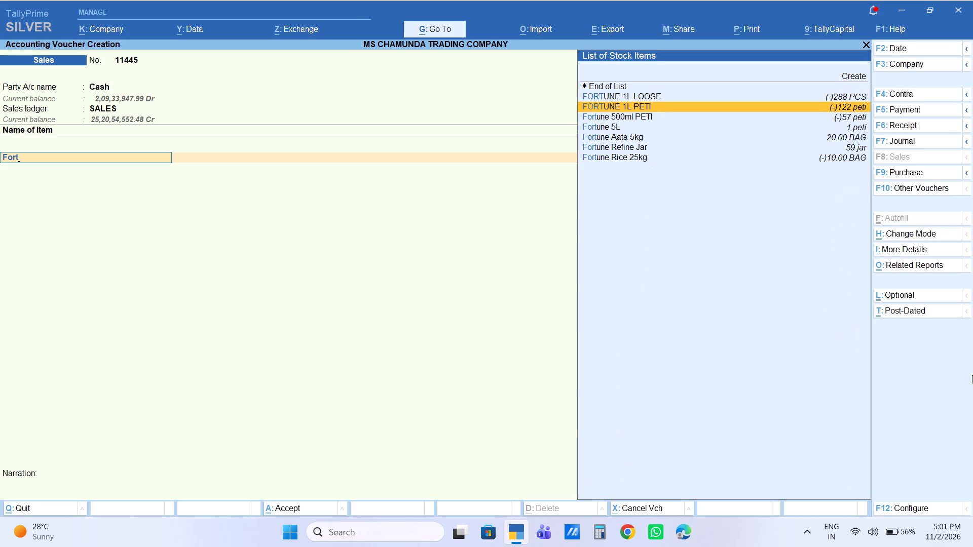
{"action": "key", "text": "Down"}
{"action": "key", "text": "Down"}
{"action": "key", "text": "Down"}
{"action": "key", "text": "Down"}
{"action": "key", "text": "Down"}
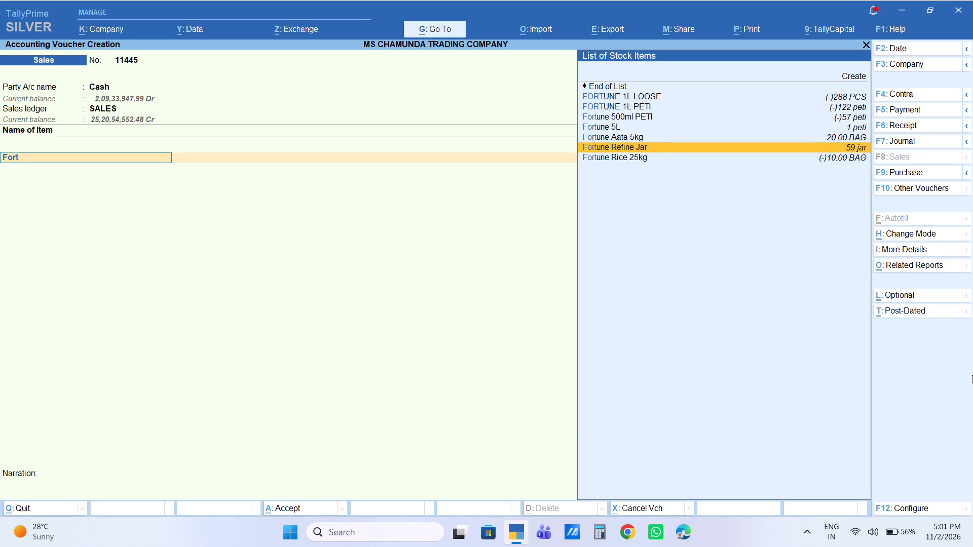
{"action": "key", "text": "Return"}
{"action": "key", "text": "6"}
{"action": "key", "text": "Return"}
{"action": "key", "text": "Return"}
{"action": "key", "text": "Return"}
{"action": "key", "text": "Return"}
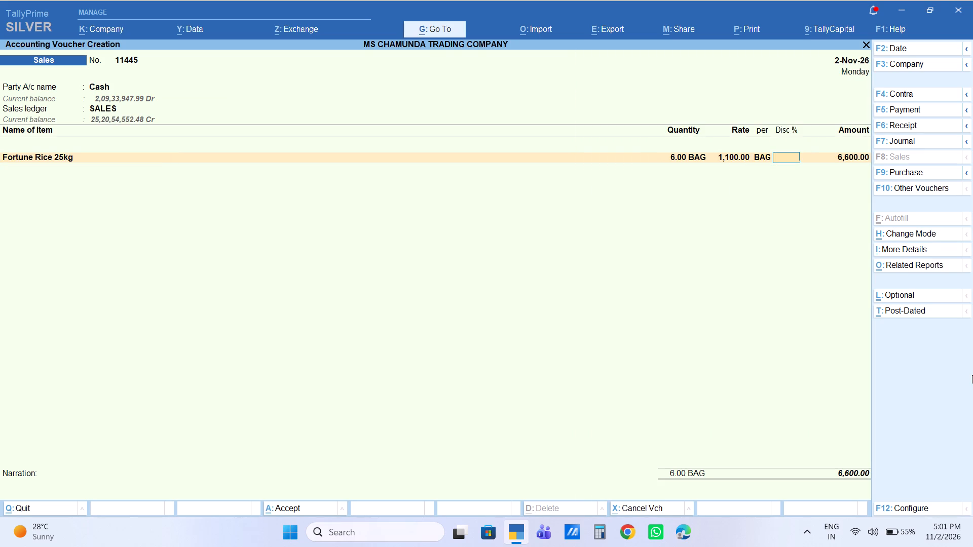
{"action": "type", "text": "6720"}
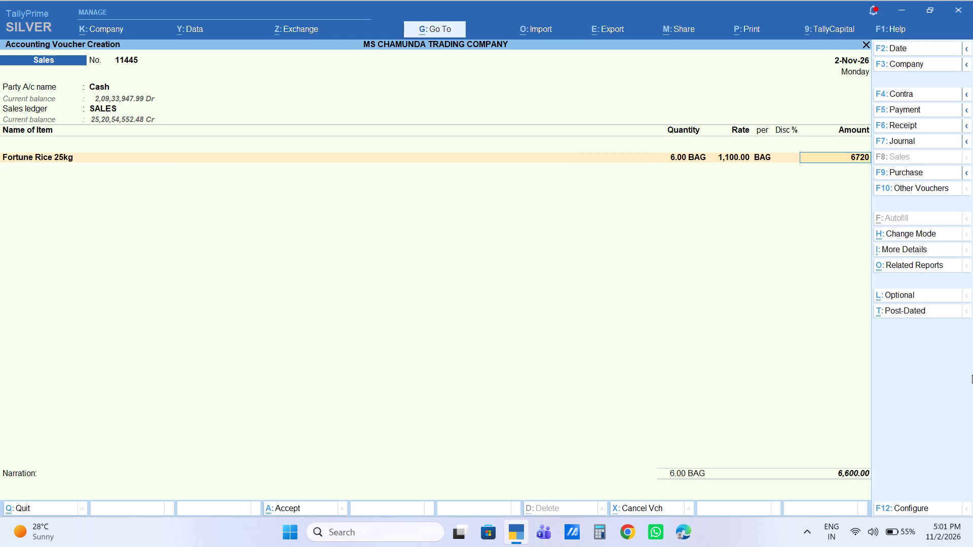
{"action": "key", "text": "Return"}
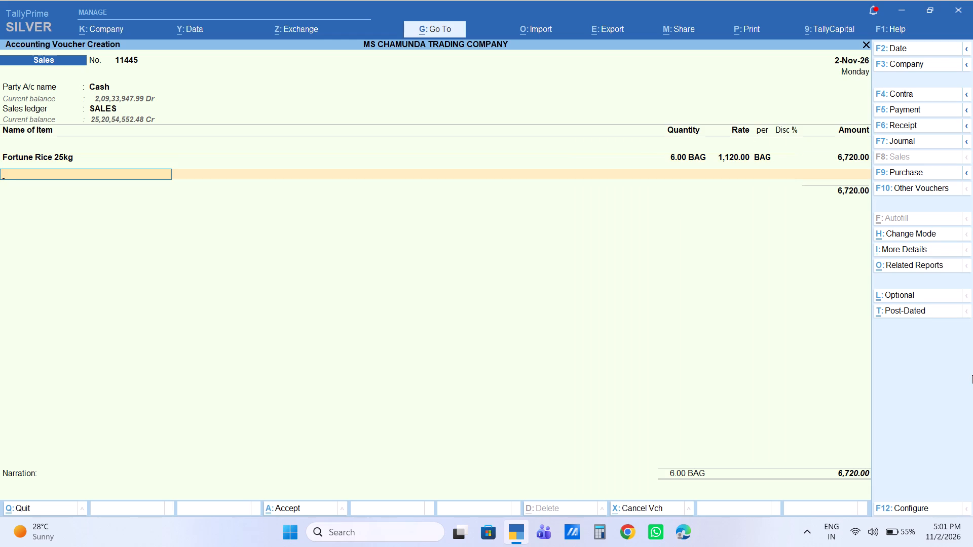
Add 8 bags of Ratna Miniket25kg as the second item, keeping the default rate of 1,250 per bag.
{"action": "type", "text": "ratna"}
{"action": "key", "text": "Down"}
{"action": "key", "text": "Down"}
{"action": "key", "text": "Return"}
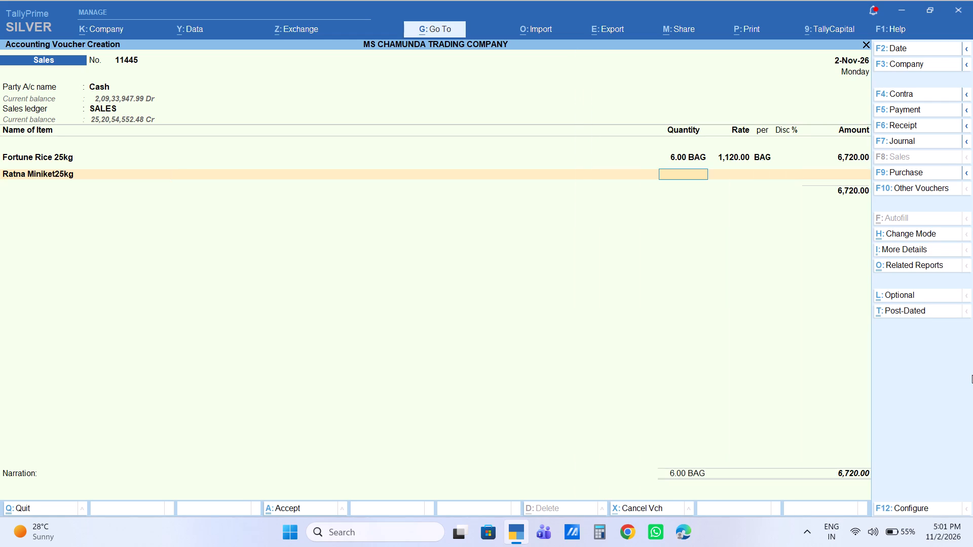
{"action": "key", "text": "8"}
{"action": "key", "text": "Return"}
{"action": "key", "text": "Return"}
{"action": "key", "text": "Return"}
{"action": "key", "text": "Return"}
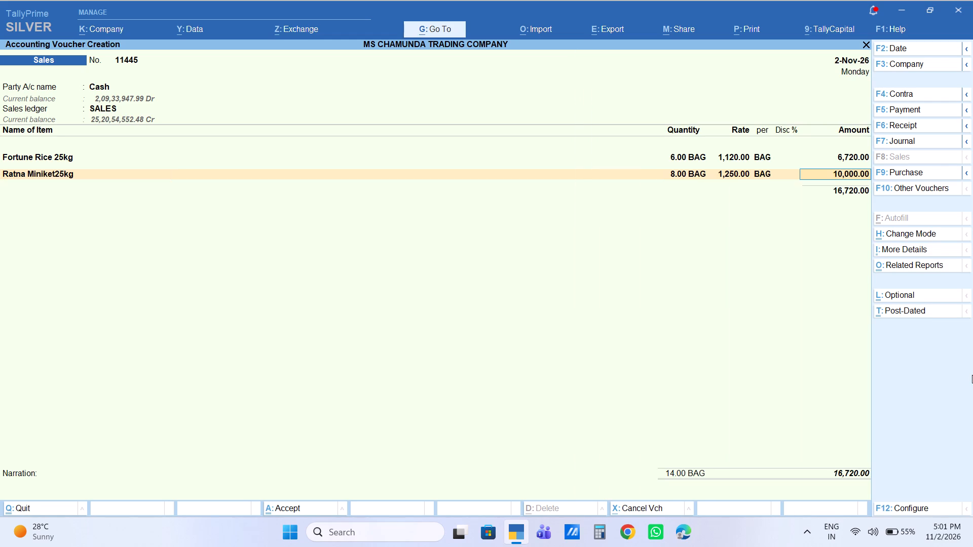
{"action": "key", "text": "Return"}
End the item list, add a Labour Charge of 28 and save the voucher.
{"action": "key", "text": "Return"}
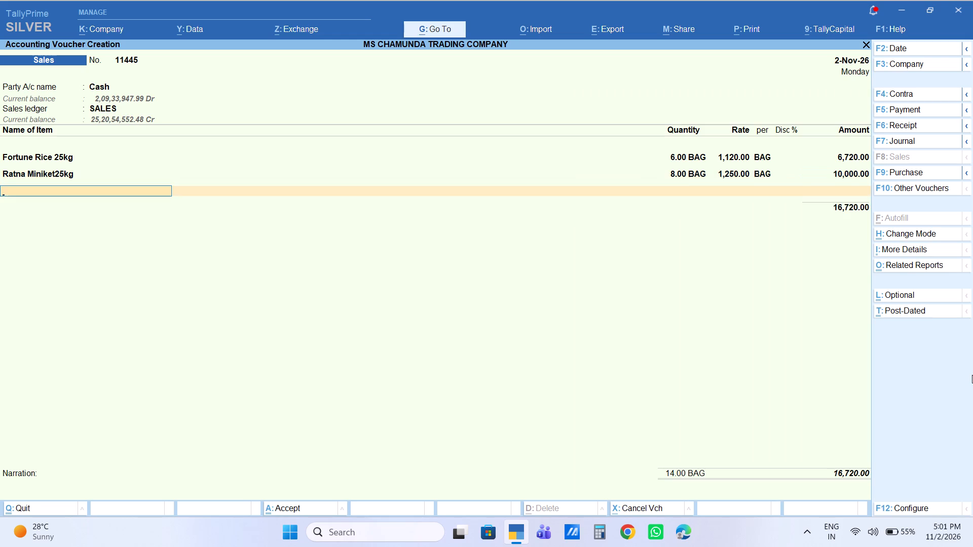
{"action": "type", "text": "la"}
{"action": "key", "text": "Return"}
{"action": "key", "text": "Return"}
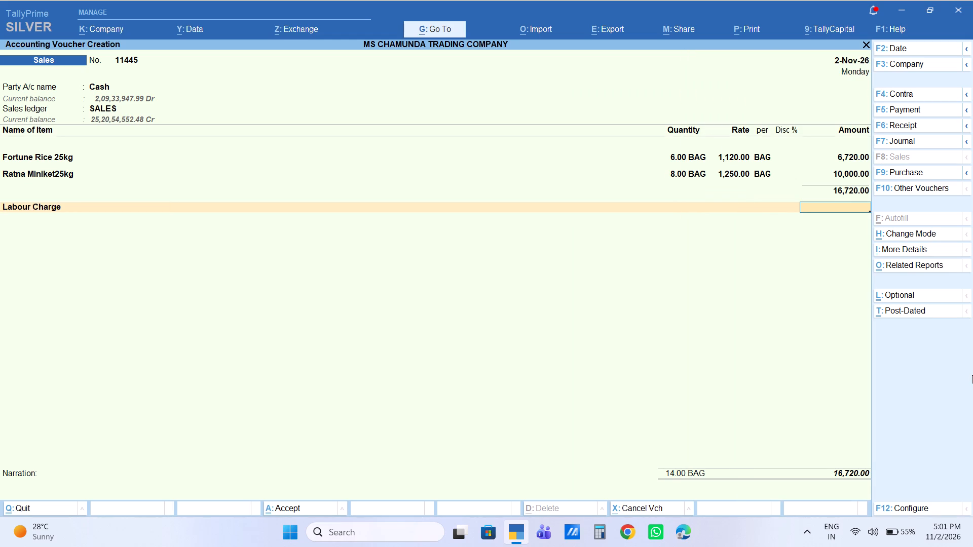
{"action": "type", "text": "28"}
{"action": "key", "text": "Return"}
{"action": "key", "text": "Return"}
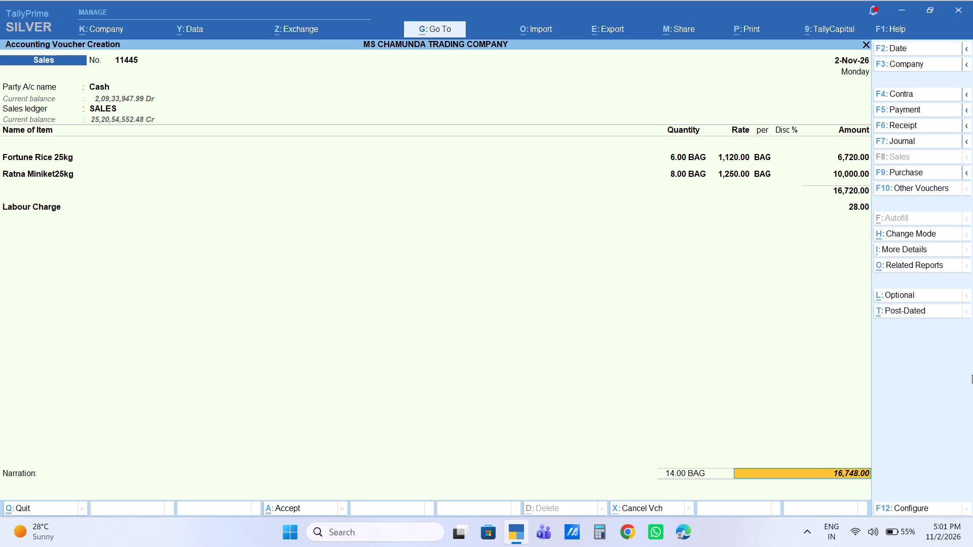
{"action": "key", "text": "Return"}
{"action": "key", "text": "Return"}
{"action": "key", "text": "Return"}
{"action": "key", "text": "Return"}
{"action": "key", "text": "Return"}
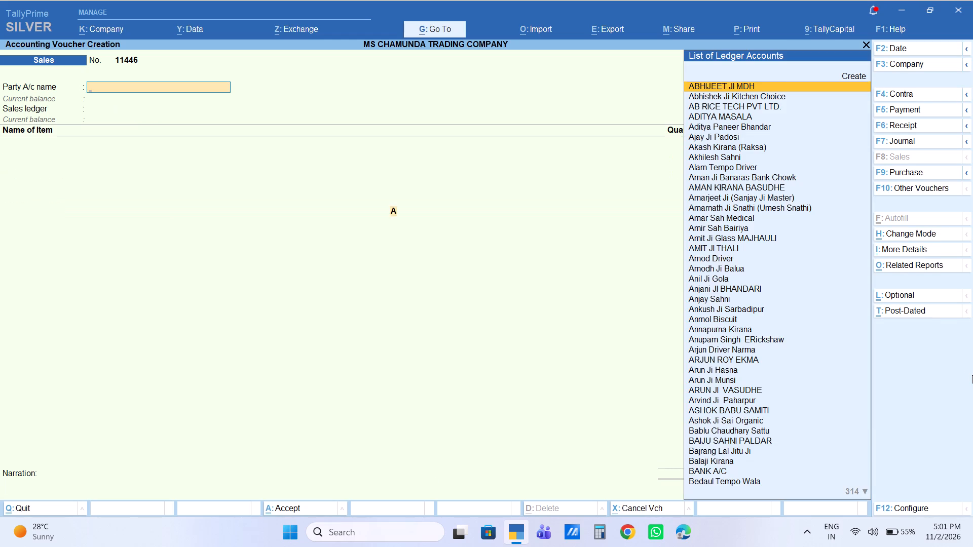
Start the next sales voucher with Cash as the party account, the buyer's name in the party details and SALES as the sales ledger.
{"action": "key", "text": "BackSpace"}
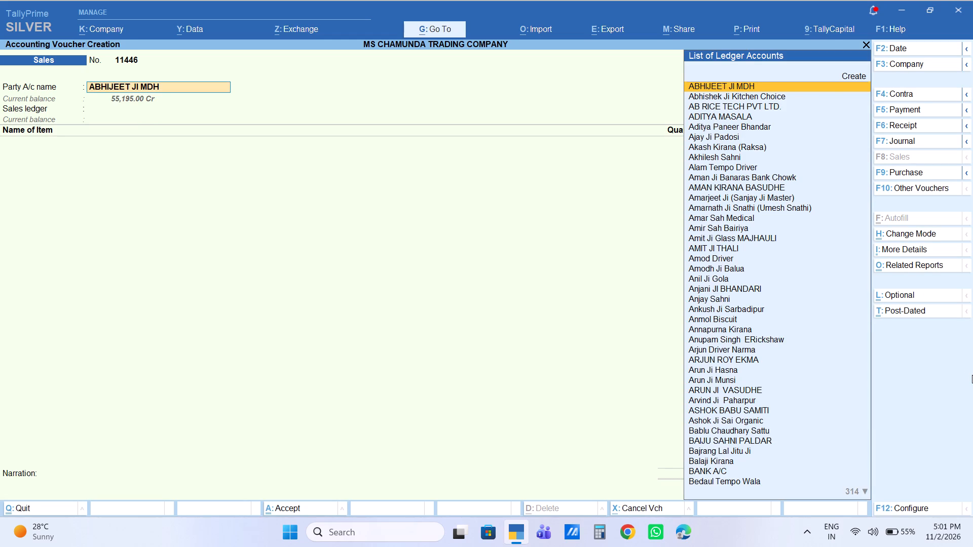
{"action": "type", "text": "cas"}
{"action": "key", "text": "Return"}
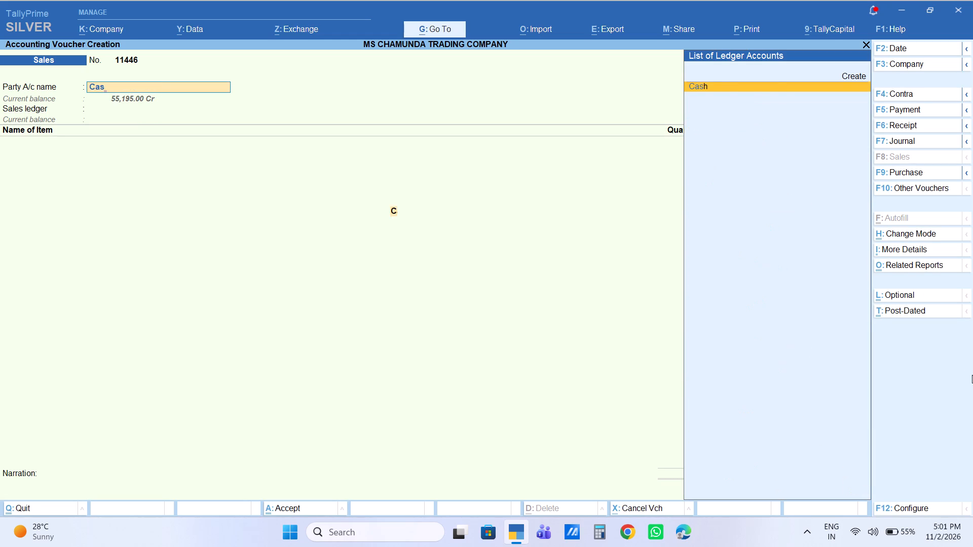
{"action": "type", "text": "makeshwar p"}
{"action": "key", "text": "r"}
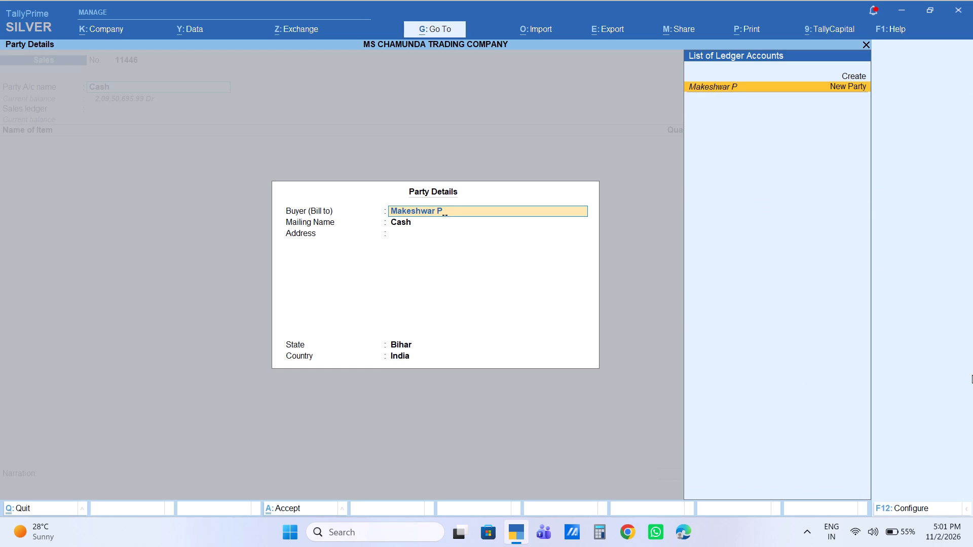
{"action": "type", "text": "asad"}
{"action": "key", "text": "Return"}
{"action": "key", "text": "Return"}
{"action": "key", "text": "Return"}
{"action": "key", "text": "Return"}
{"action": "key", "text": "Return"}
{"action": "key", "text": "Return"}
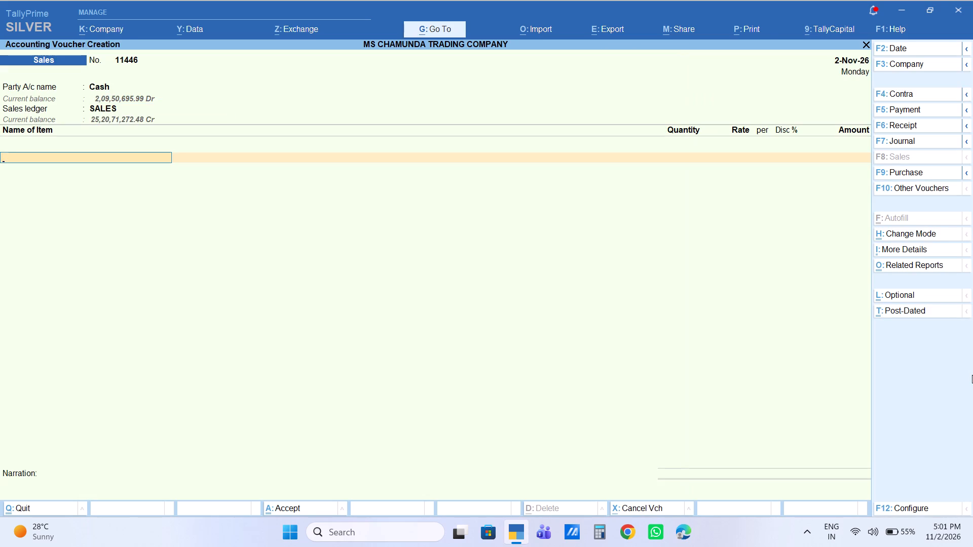
Add 2 peti of Sanvi 1L Peti as the first item, keeping the default rate of 1,440 per peti.
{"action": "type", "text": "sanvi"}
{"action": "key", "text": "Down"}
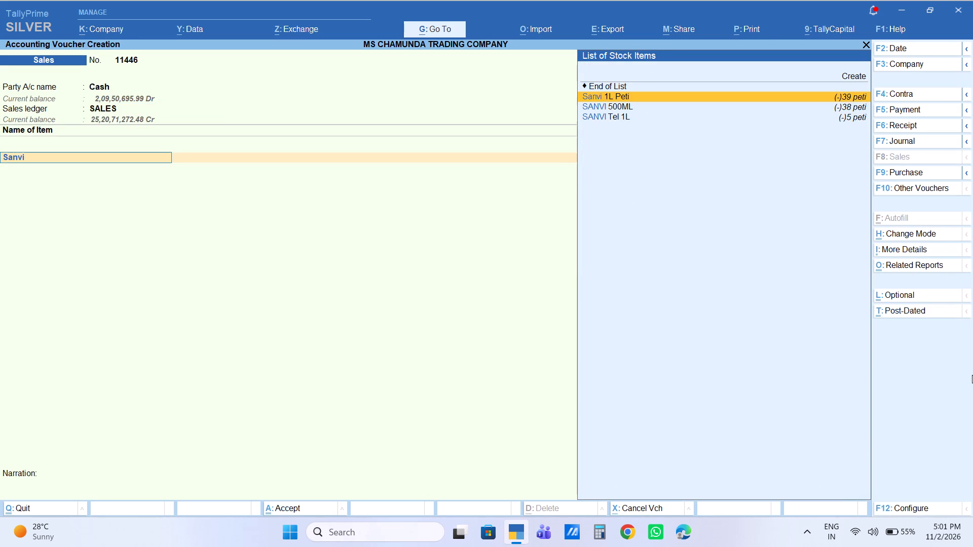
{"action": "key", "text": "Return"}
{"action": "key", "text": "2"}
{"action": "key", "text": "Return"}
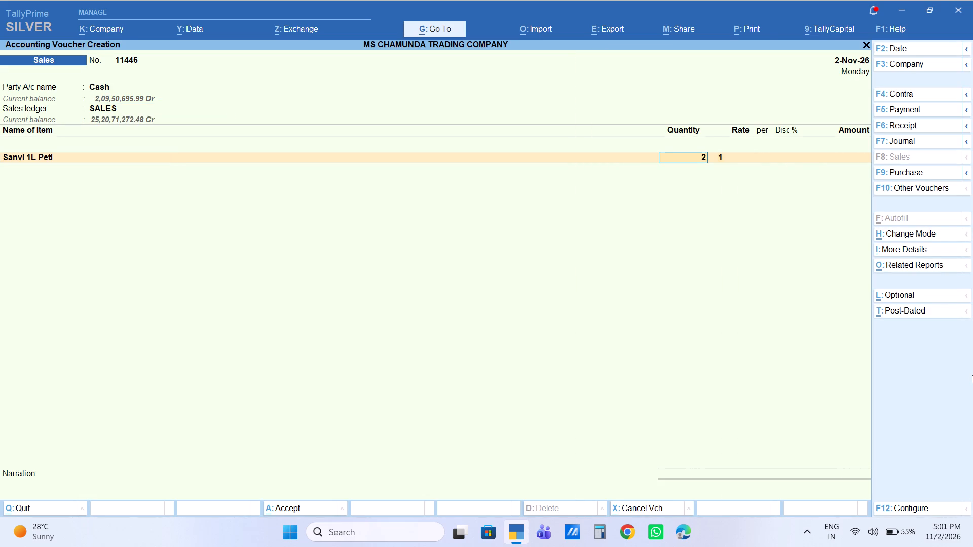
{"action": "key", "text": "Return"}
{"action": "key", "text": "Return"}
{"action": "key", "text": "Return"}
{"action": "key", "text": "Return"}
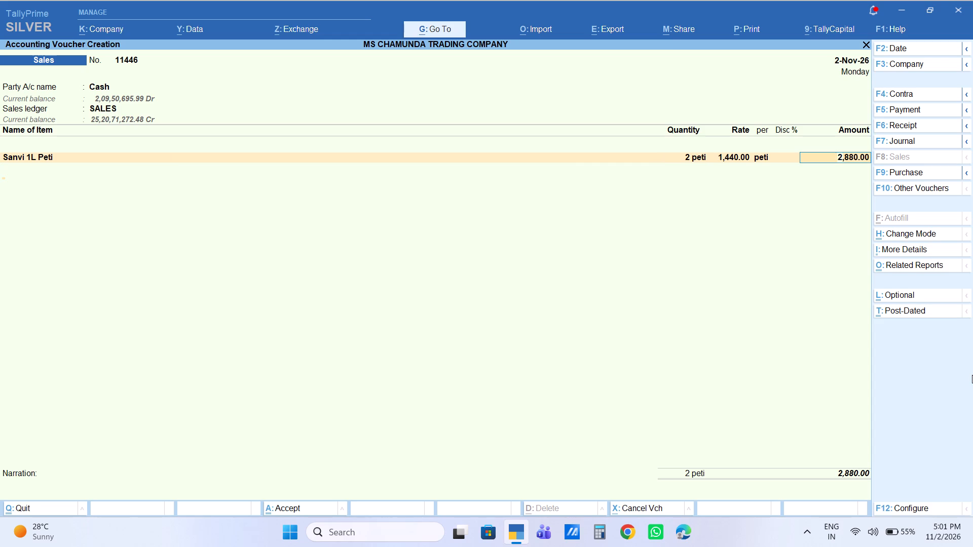
Add 1 peti of SANVI 500ML as the second item, keeping the default rate of 1,450.
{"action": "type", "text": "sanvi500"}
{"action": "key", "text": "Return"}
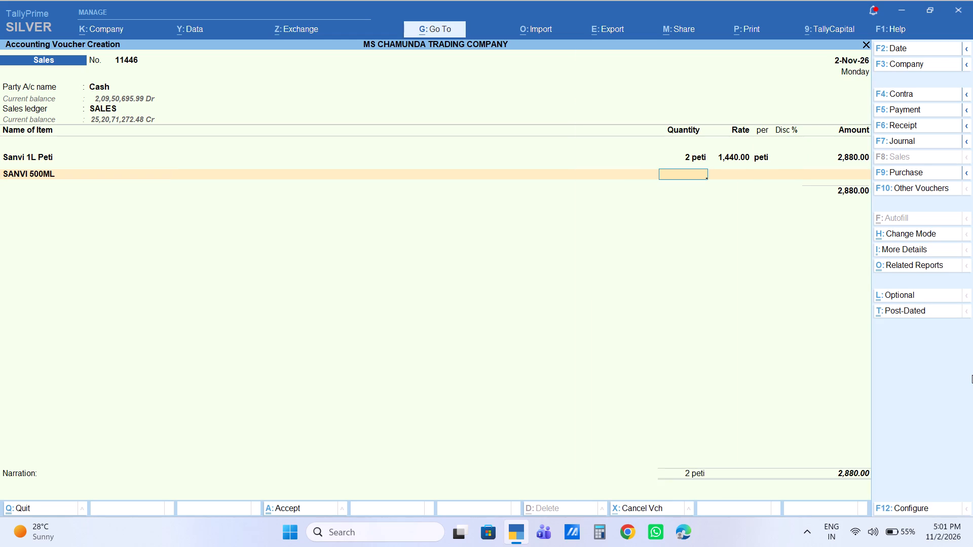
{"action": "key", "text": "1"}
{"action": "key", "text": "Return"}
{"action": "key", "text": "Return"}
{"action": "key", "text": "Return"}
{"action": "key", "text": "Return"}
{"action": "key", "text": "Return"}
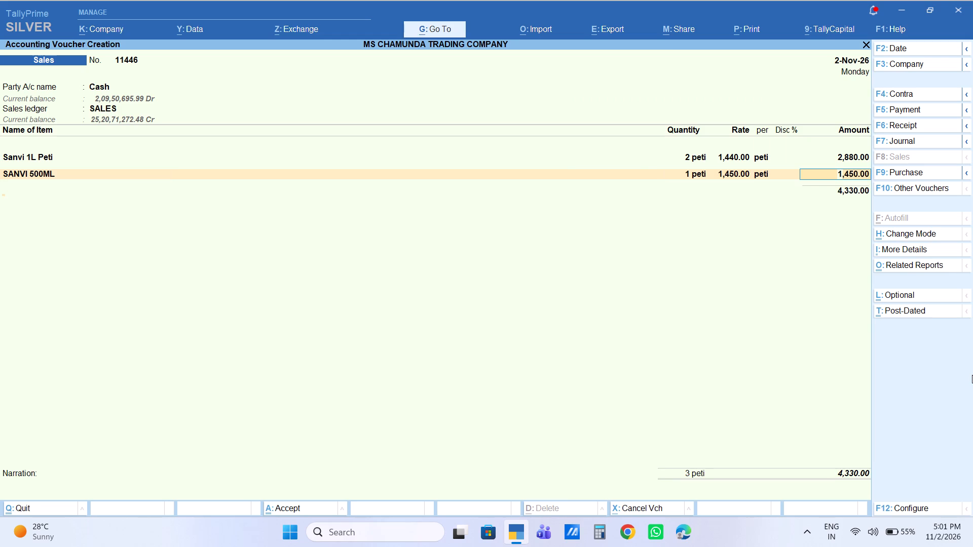
Add 1 bag of MAIDA LV as the third item, keeping its default rate and amount.
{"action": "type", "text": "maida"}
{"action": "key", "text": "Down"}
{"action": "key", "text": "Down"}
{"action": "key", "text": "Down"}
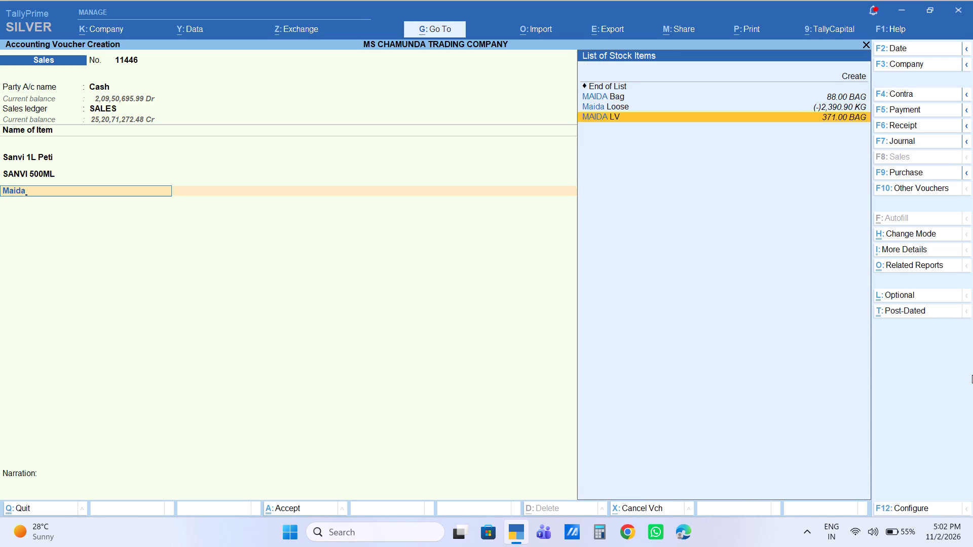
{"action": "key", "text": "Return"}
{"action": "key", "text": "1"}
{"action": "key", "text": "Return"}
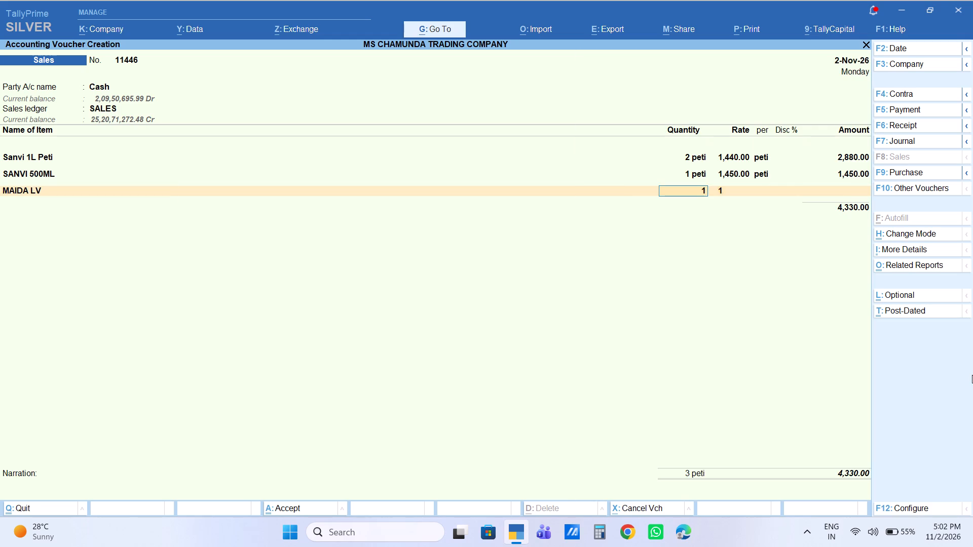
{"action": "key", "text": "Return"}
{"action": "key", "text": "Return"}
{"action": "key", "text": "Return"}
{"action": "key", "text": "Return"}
Add 2 peti of Nepali 1L as the next item, with the amount set to 2,100.
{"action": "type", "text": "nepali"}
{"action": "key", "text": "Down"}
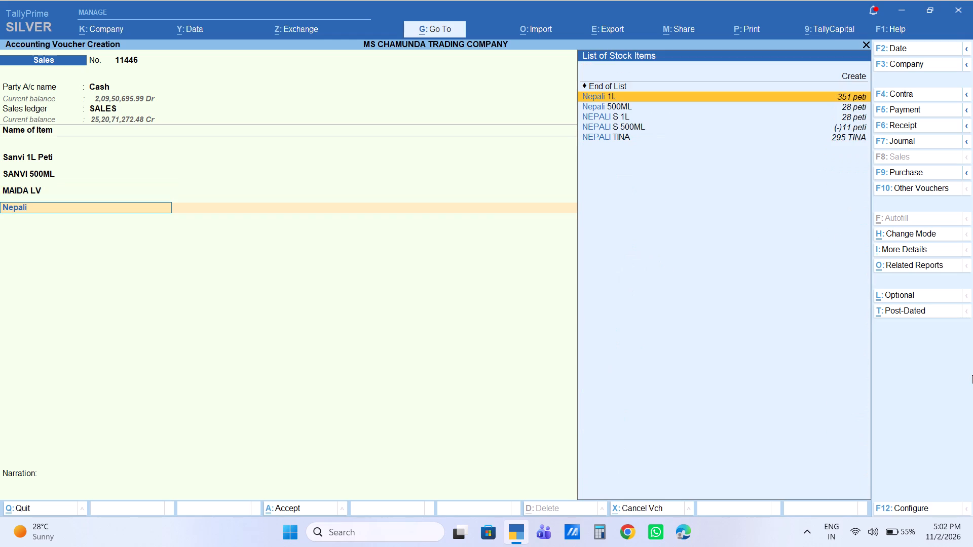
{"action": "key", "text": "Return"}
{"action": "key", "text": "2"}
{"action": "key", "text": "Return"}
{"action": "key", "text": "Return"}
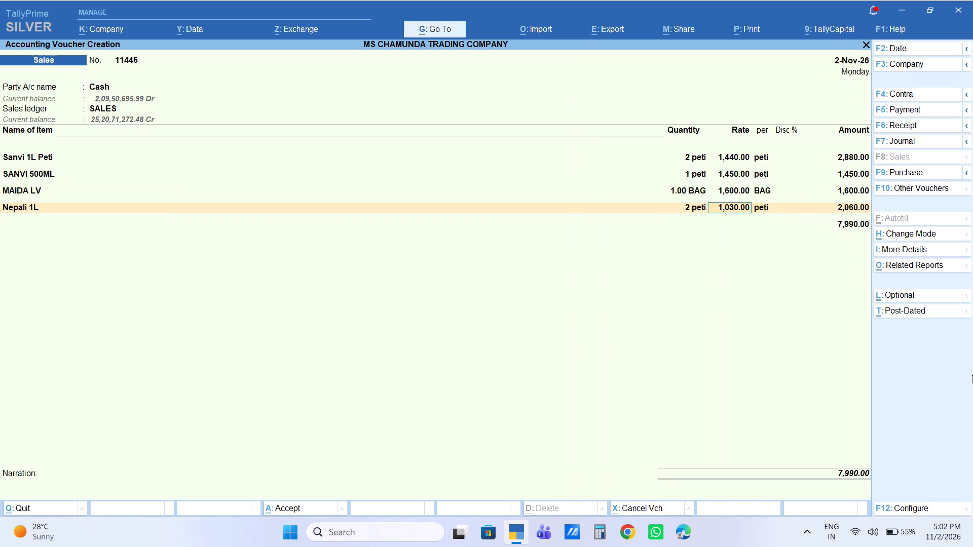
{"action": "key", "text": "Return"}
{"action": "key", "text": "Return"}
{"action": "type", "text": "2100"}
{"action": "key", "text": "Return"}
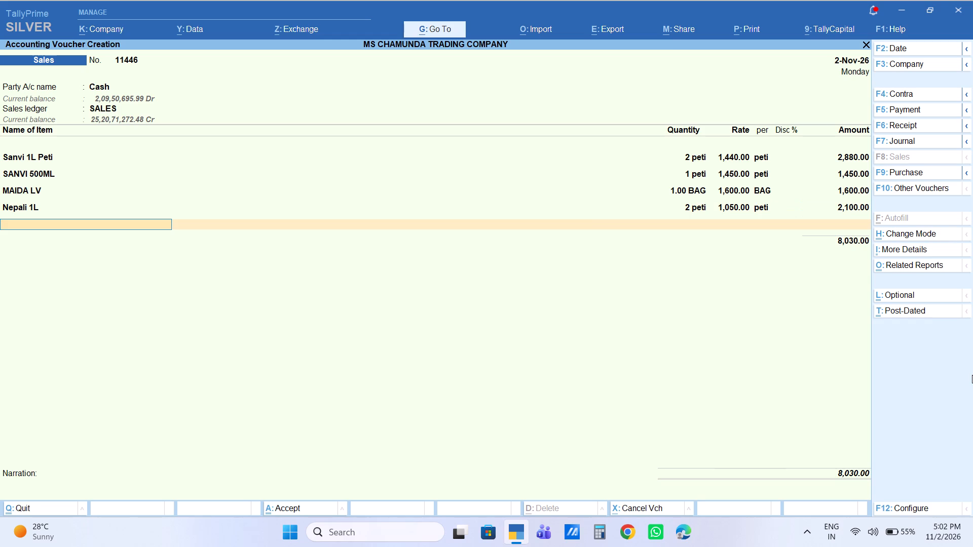
Add 2 peti of Nepali 500ML as the next item, with the amount set to 2,120.
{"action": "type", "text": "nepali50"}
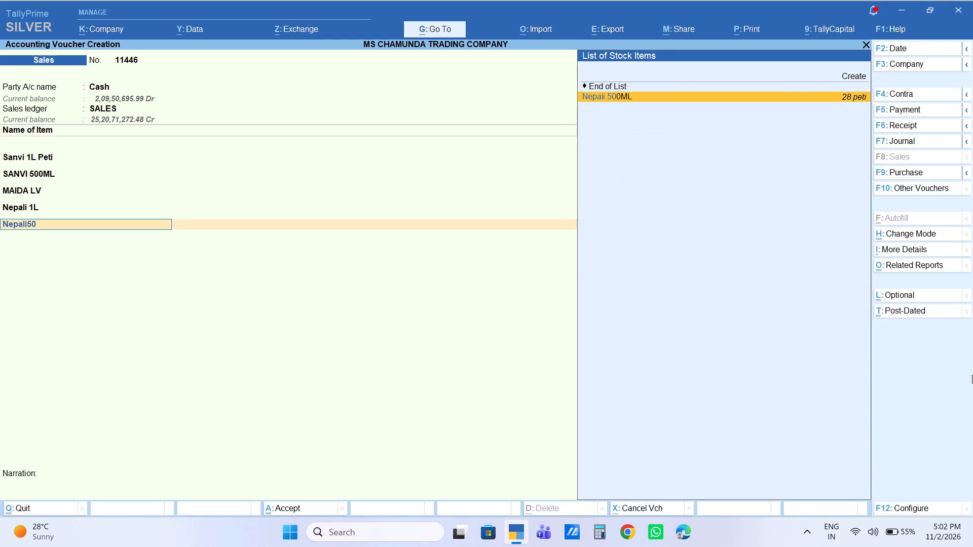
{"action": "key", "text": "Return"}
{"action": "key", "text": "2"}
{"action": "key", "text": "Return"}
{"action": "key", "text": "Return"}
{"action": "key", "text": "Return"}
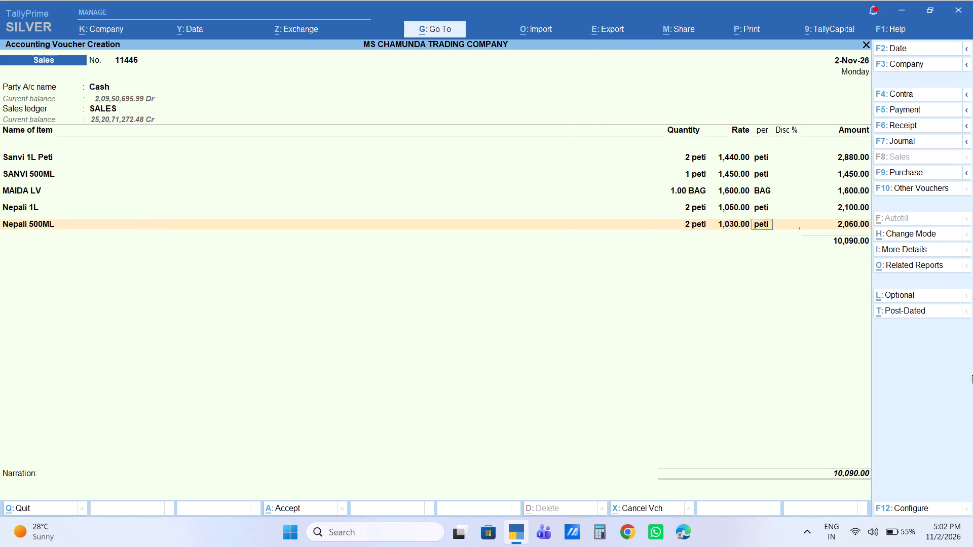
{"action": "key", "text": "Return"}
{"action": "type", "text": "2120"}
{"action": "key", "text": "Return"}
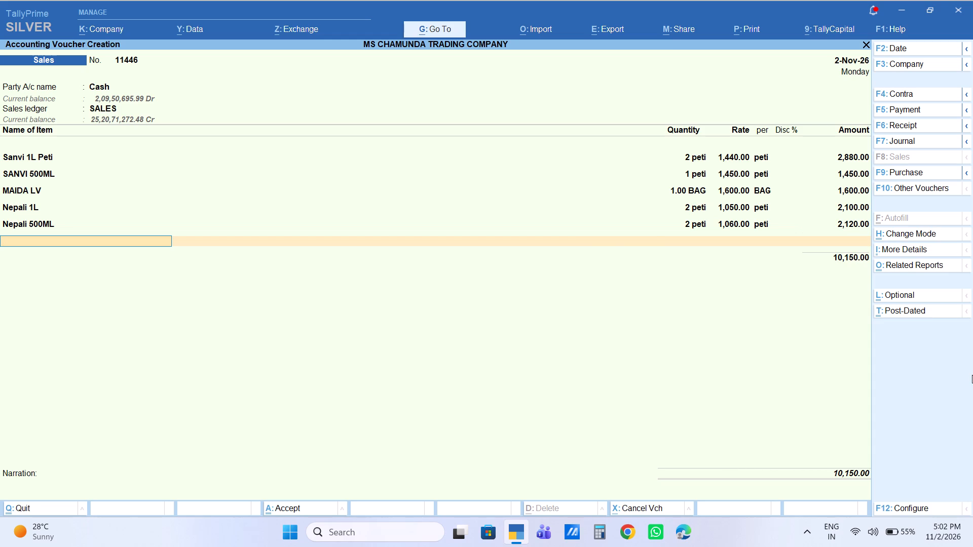
Add 1 peti of SALONI 1L PETI as the next item, with the amount set to 3,120.
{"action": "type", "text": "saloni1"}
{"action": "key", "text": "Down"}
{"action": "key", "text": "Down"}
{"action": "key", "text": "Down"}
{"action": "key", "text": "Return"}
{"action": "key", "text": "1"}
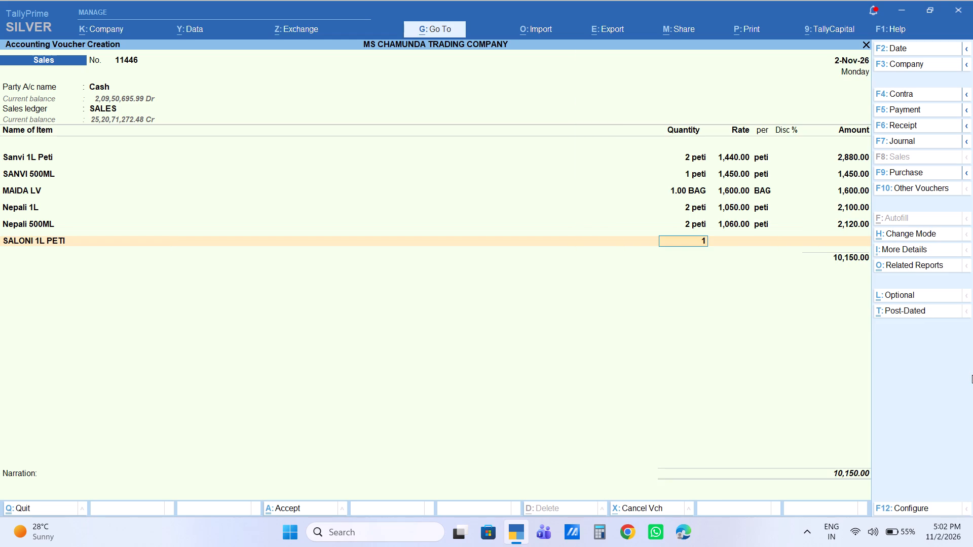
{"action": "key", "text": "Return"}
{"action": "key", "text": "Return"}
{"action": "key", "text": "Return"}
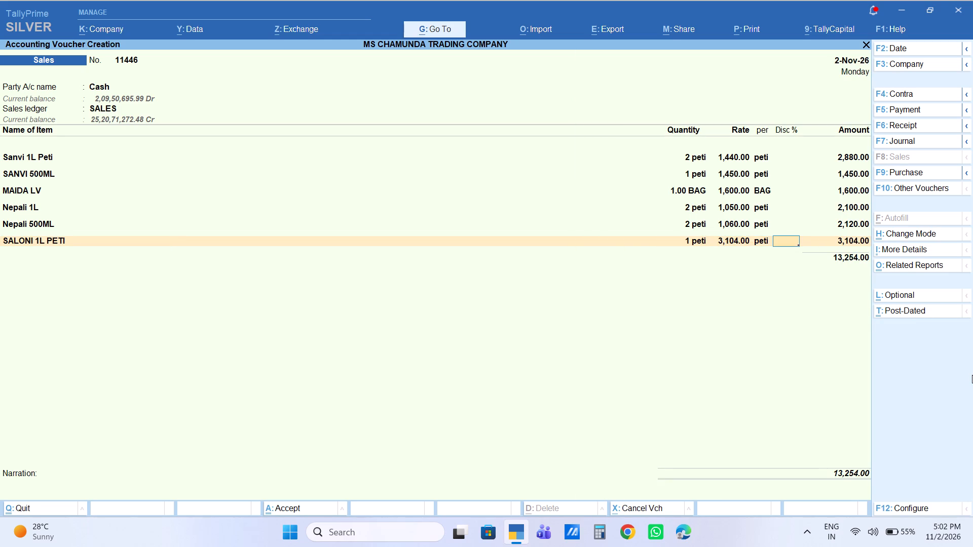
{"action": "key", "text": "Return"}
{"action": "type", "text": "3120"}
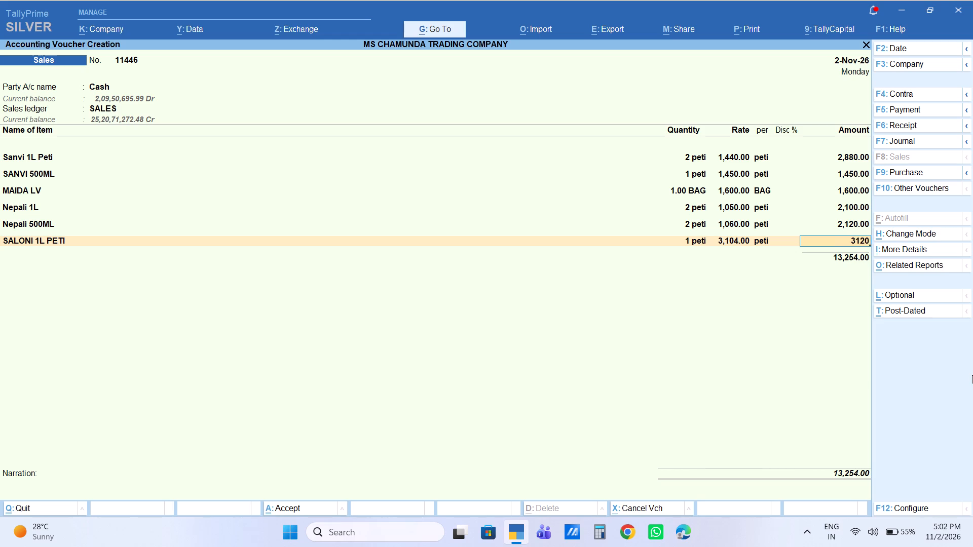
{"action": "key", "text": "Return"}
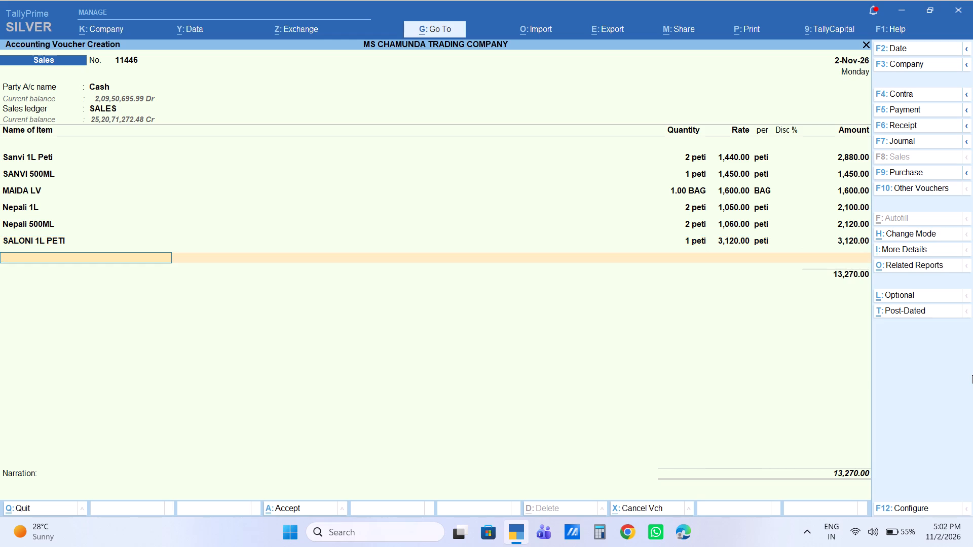
Add 1 peti of SALONI 500ML PETI as the next item, with the amount set to 3,530.
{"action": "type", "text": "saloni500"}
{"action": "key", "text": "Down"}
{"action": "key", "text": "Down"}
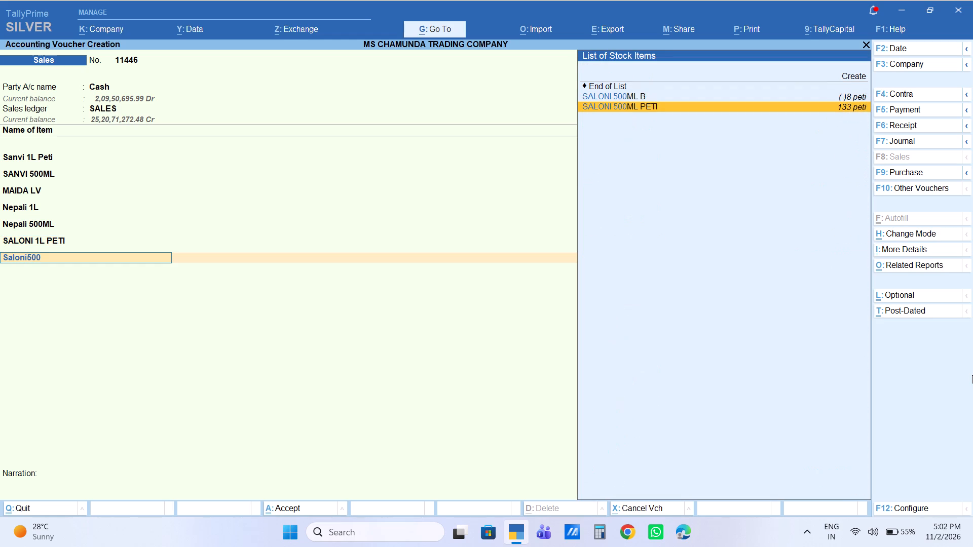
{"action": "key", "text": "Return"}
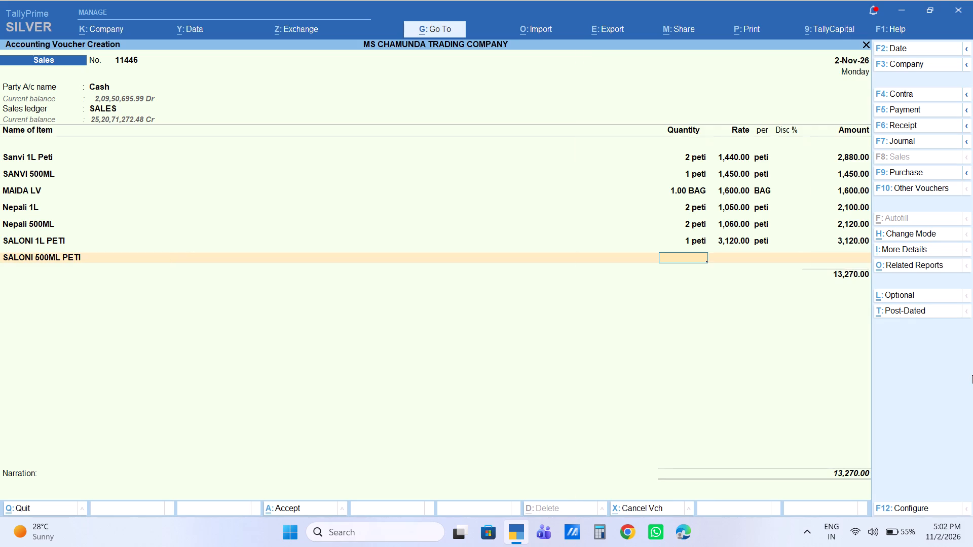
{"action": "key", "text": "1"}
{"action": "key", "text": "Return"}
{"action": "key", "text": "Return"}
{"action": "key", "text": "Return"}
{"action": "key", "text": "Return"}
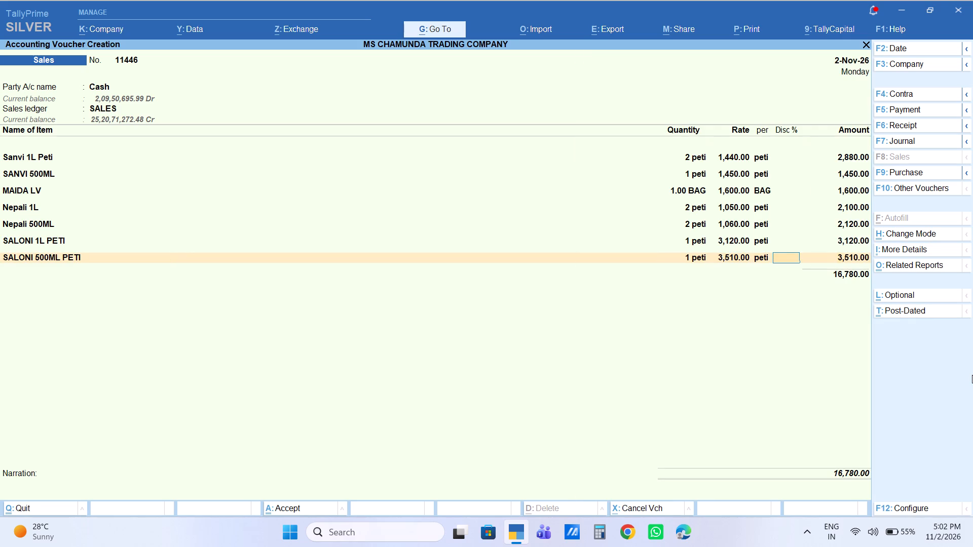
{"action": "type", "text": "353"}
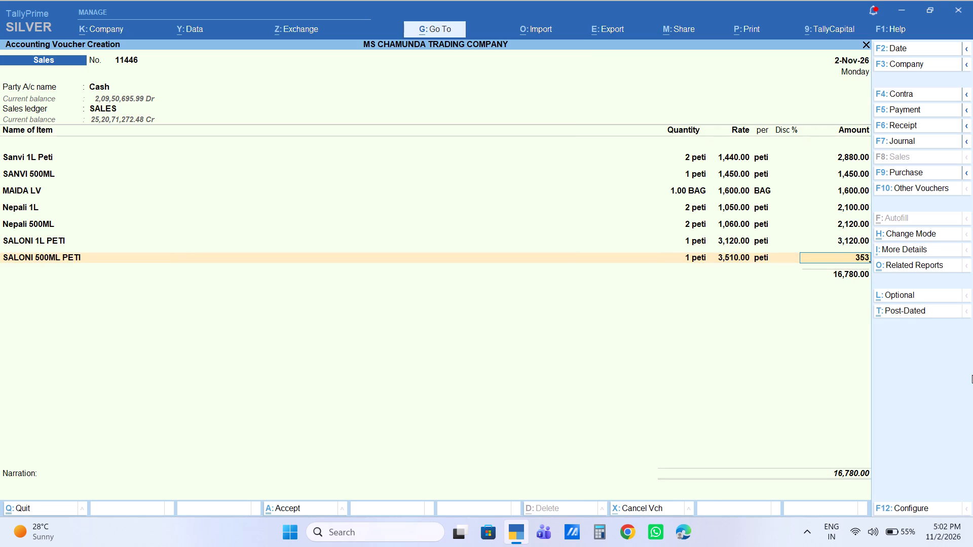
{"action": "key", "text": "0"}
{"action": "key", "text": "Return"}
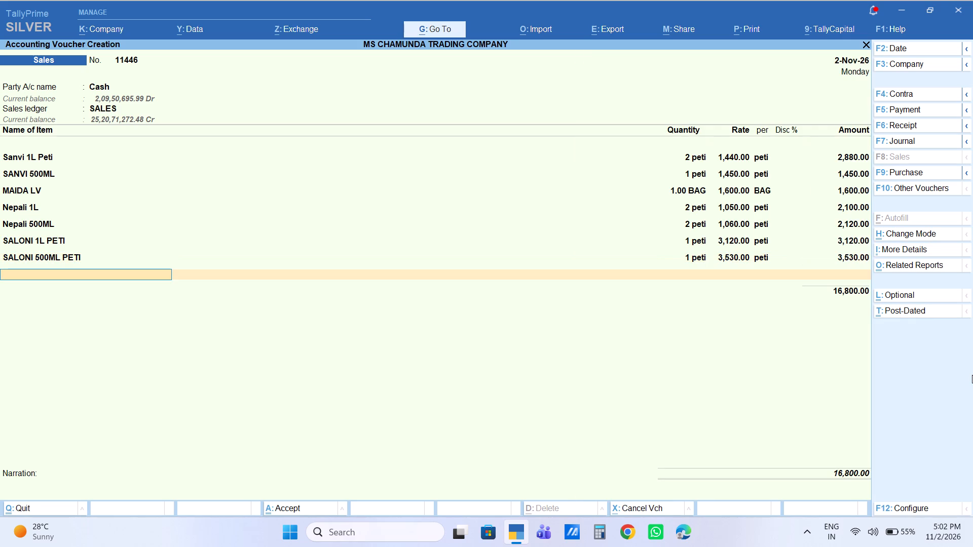
Add 1 tina of Sahnai Tina as the next item, with the amount set to 2,160.
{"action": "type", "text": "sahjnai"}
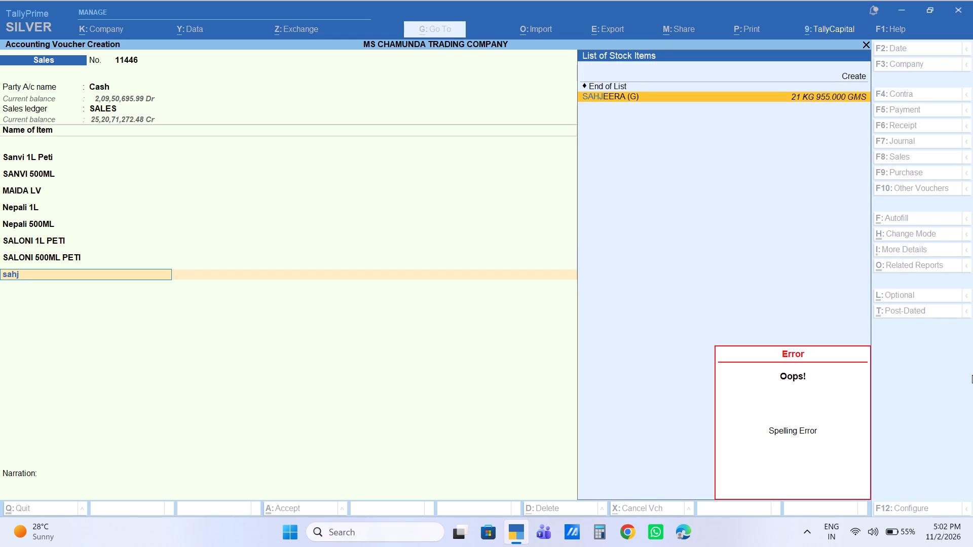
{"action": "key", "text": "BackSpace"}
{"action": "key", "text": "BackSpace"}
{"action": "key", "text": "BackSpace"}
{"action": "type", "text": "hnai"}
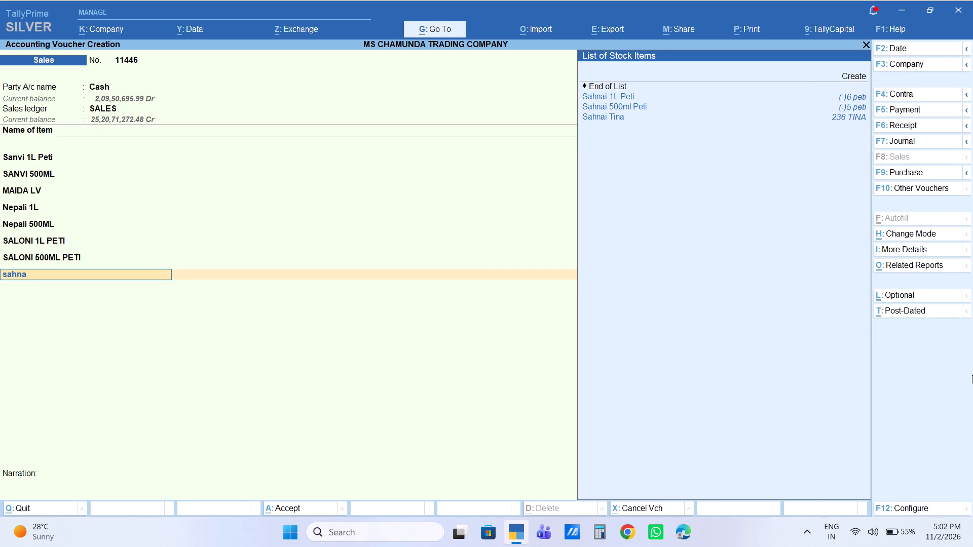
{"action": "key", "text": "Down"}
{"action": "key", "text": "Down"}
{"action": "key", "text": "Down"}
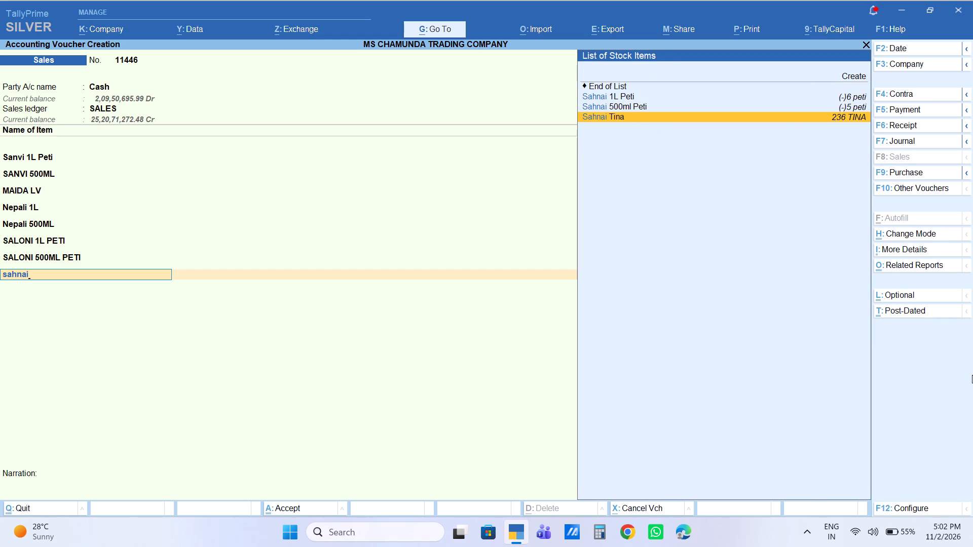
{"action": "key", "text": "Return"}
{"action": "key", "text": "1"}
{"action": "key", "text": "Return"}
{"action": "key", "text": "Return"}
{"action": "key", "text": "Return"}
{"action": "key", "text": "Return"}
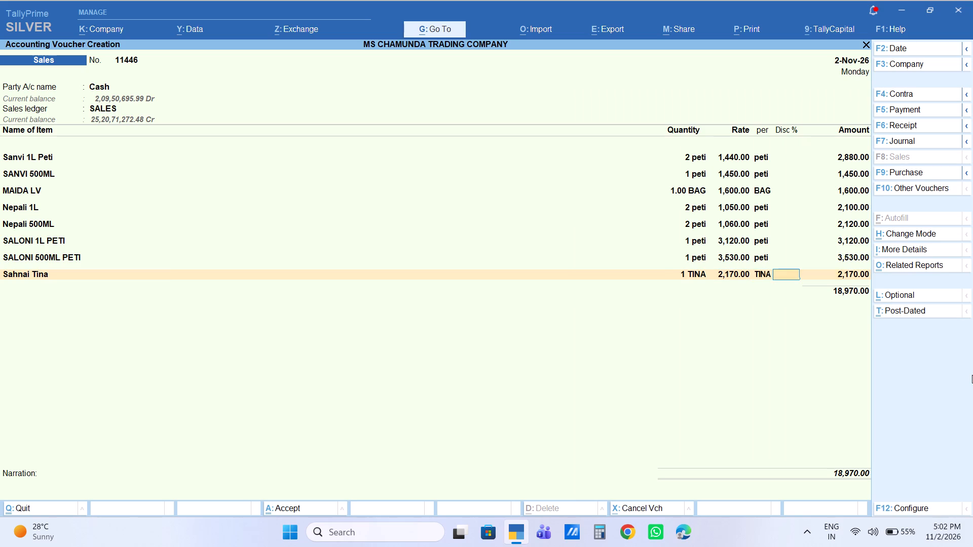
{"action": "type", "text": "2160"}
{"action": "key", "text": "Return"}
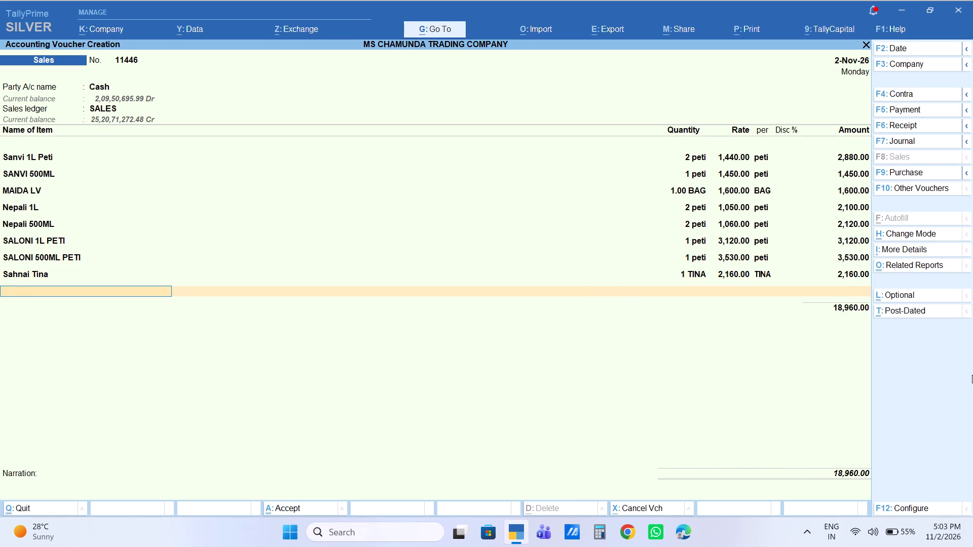
Add 1 bag of MASOOR DAL 30kg as the next item, keeping the default rate of 2,100.
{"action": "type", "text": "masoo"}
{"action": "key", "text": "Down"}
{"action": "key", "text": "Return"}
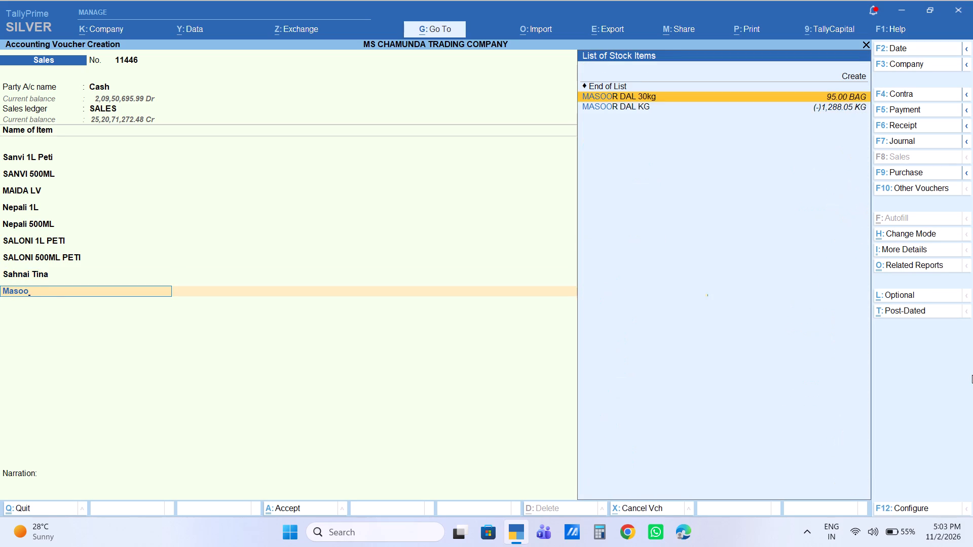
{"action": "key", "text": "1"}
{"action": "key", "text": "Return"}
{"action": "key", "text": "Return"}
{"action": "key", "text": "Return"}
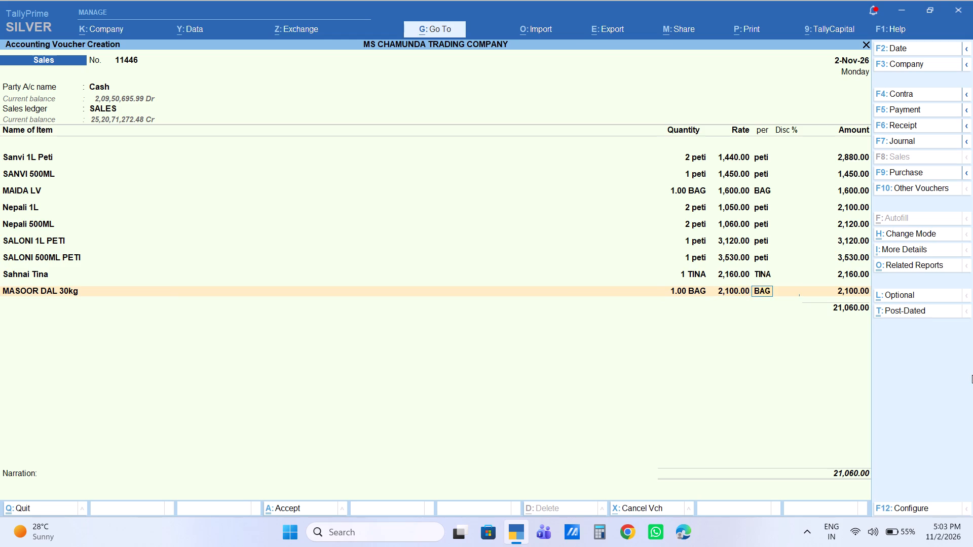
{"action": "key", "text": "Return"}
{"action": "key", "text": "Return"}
Close the item list and add a Labour Charge of 30 to the voucher.
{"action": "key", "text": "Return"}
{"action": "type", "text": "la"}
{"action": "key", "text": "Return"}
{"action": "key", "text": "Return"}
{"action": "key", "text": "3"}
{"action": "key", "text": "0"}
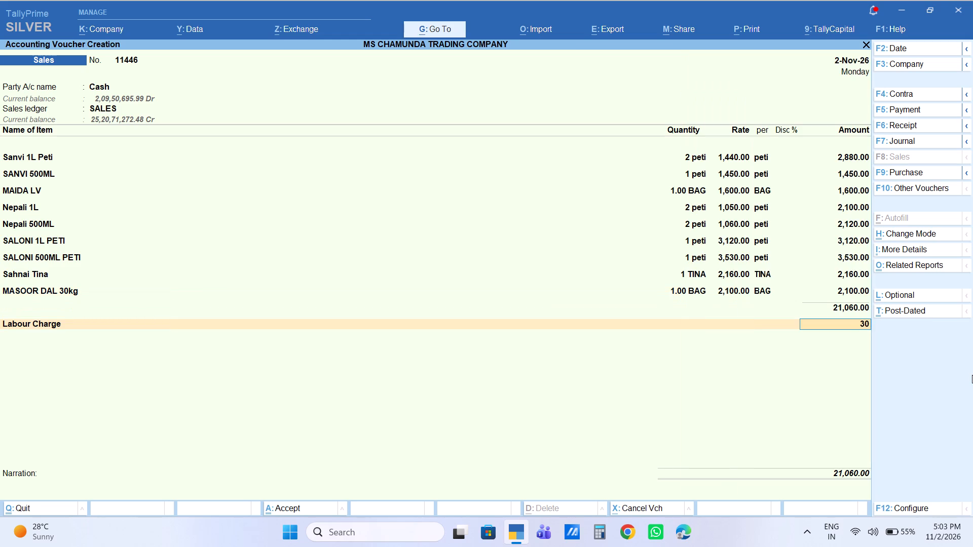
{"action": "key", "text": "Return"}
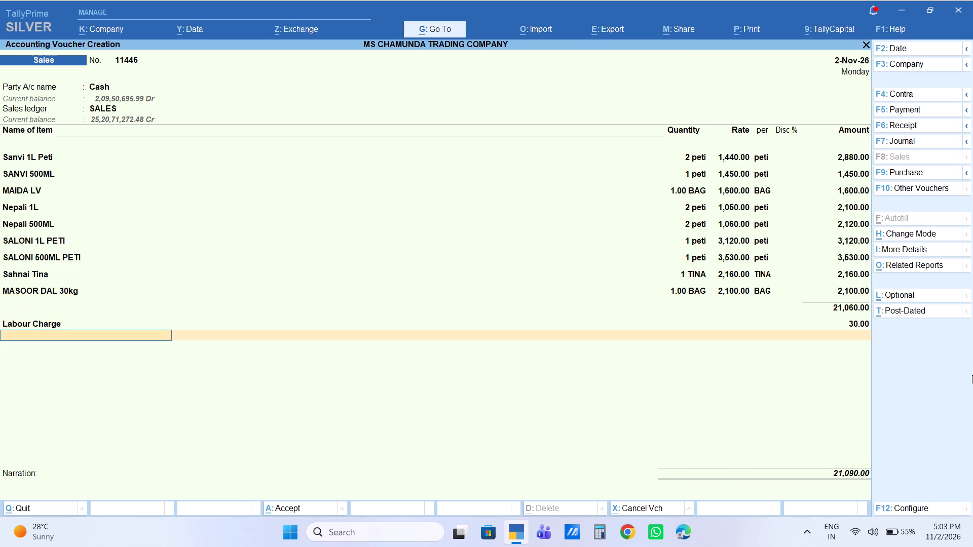
Return to the item list and add 1 bag of Aata 25kg below MASOOR DAL 30kg, with the amount set to 825.
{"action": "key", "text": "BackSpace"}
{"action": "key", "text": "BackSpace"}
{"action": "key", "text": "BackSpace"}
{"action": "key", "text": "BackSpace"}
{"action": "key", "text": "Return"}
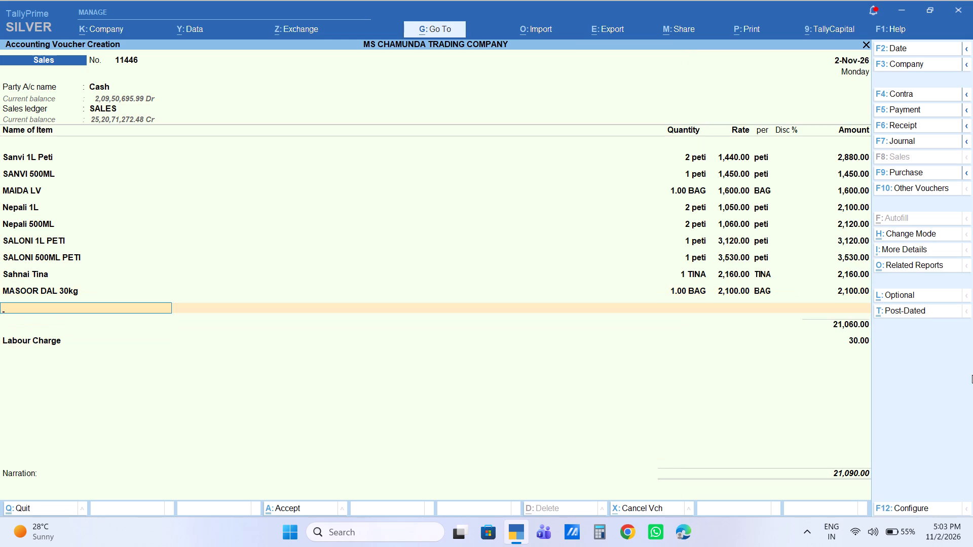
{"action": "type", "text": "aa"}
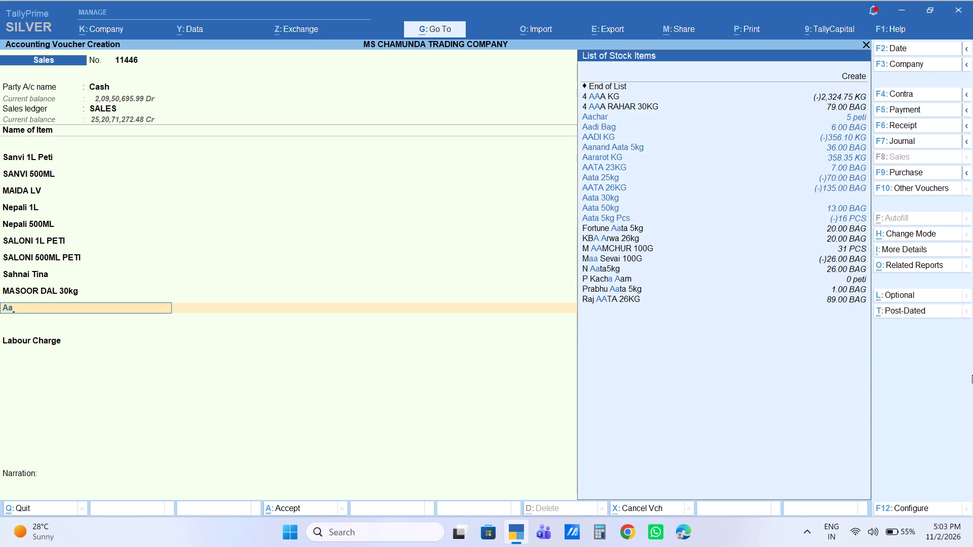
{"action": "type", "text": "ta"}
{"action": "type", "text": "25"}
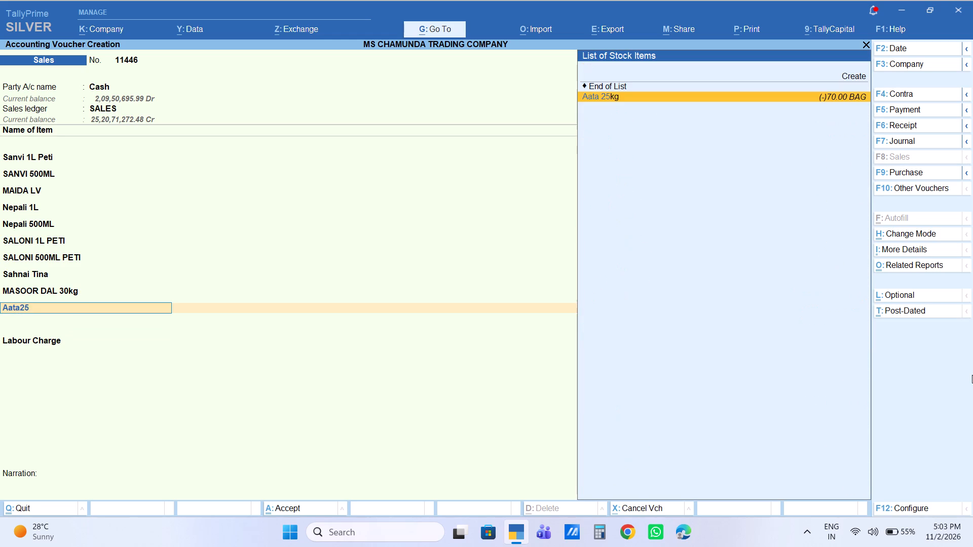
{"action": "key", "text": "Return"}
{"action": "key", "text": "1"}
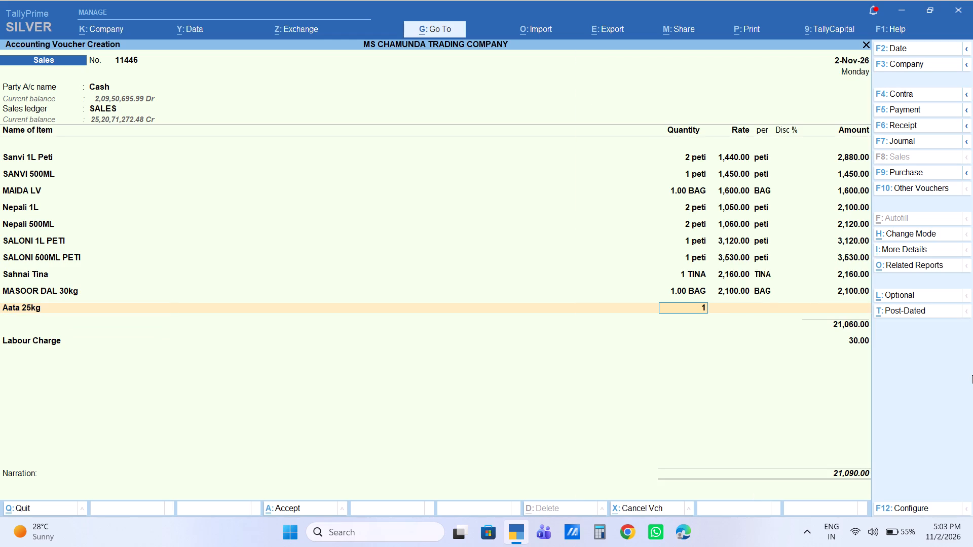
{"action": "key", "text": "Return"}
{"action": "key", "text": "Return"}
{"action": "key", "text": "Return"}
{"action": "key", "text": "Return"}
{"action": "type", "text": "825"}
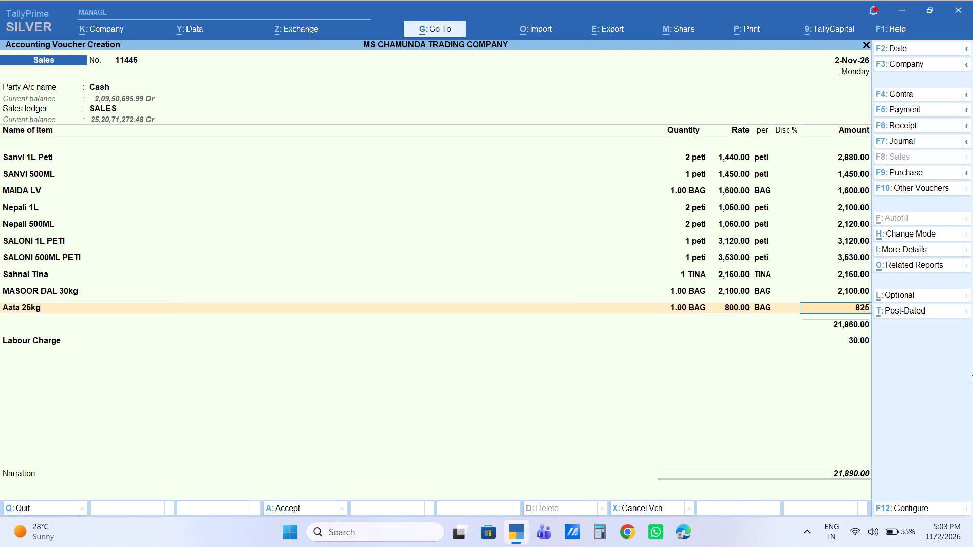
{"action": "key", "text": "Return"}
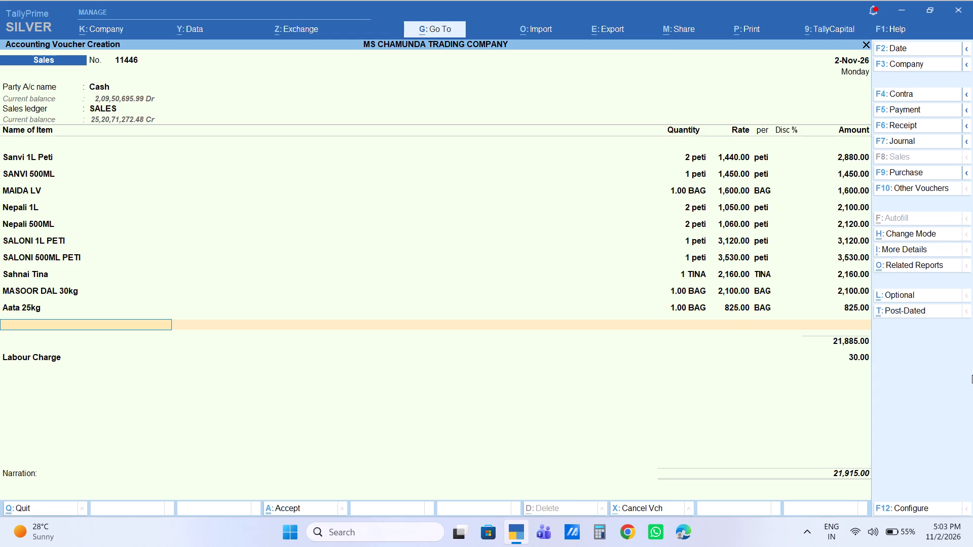
Finish the item and charge entries, leave the narration blank and save sales voucher 11446.
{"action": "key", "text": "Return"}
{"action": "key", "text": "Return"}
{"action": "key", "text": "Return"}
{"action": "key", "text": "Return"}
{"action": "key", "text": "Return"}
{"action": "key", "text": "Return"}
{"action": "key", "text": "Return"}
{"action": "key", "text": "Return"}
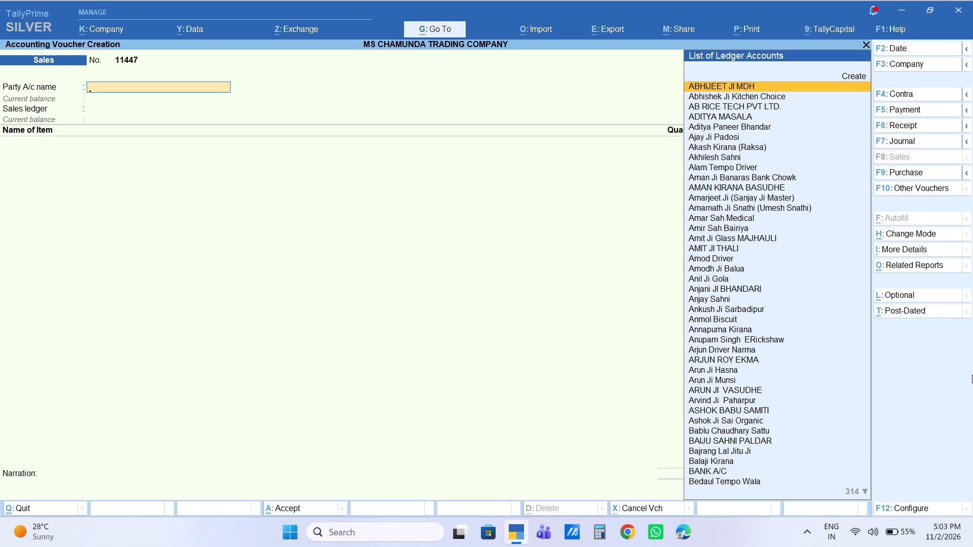
Start the next sales voucher with Cash as the party account.
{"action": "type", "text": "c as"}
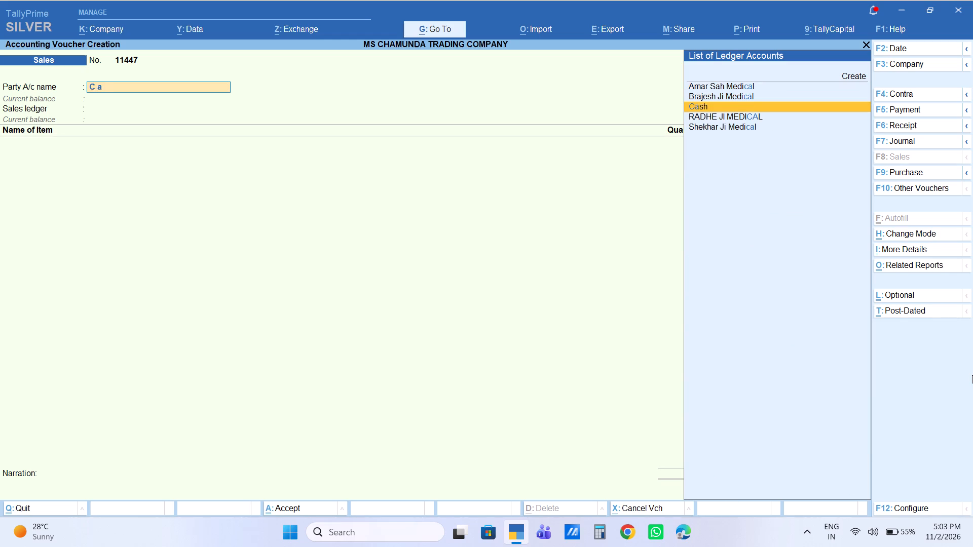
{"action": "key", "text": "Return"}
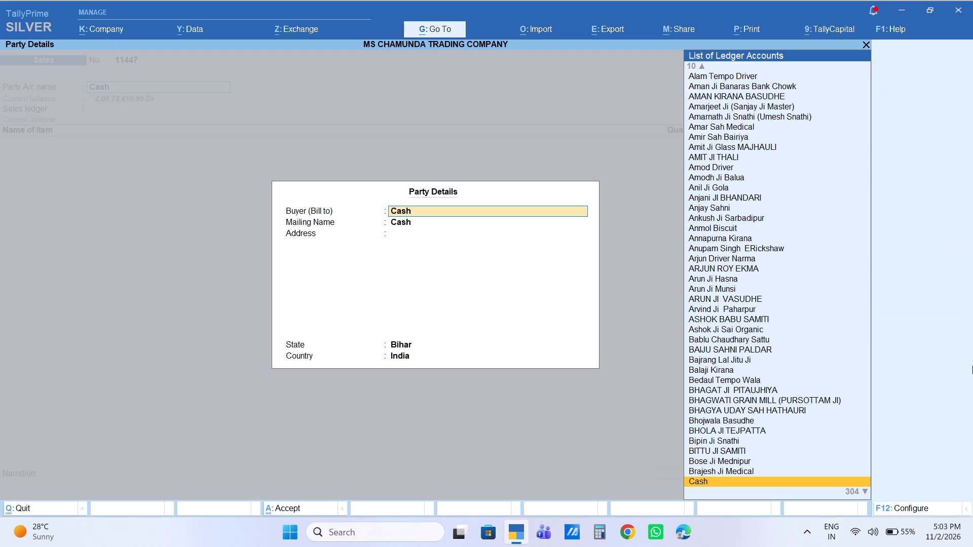
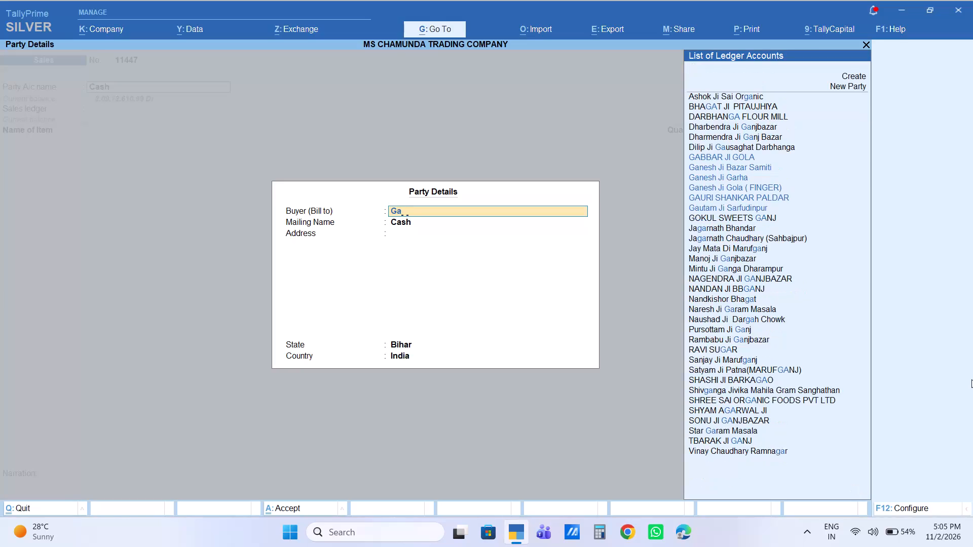
Enter the buyer's name as a new party, keep the other party details and choose SALES as the sales ledger.
{"action": "key", "text": "h"}
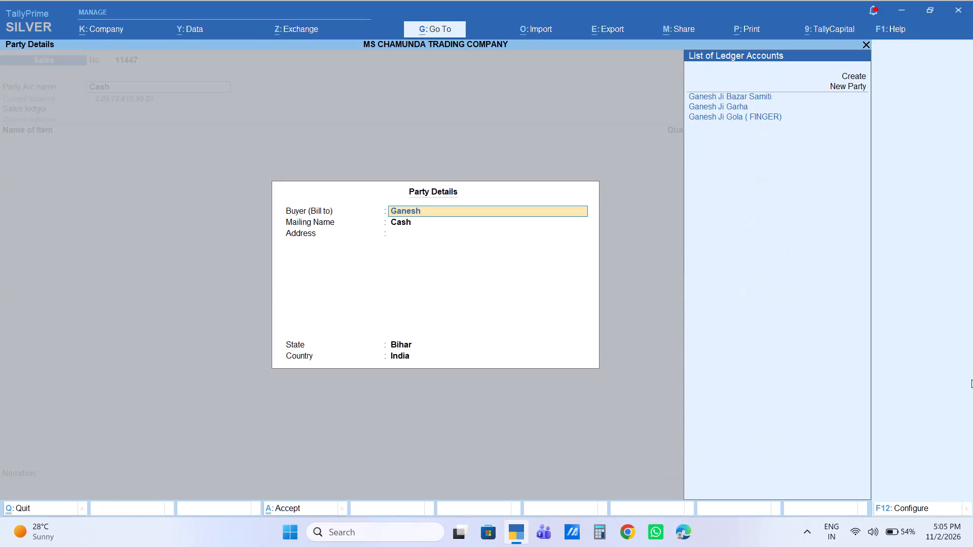
{"action": "key", "text": "space"}
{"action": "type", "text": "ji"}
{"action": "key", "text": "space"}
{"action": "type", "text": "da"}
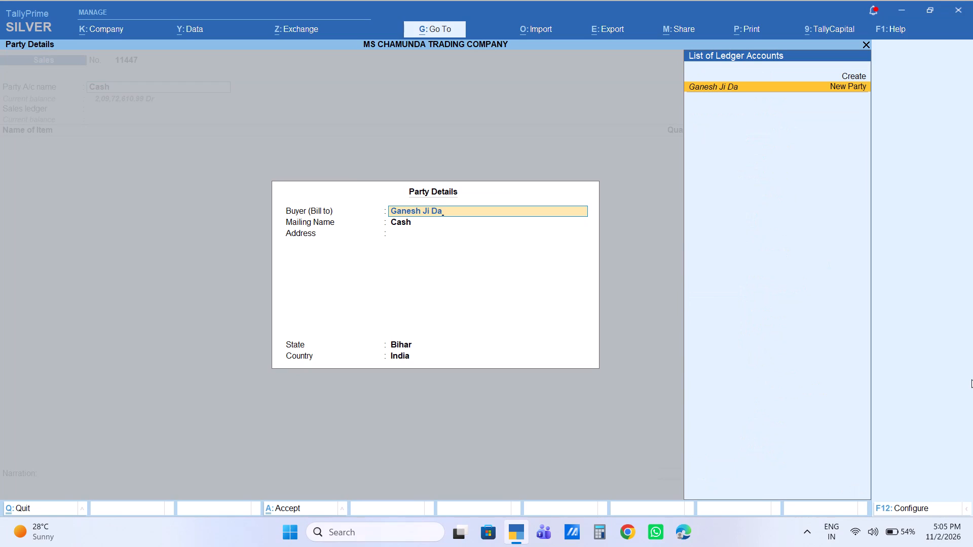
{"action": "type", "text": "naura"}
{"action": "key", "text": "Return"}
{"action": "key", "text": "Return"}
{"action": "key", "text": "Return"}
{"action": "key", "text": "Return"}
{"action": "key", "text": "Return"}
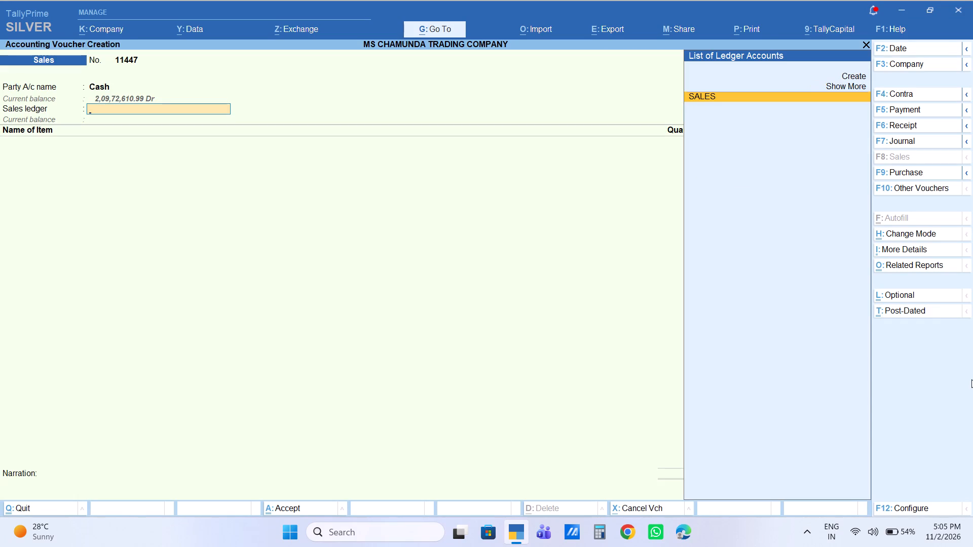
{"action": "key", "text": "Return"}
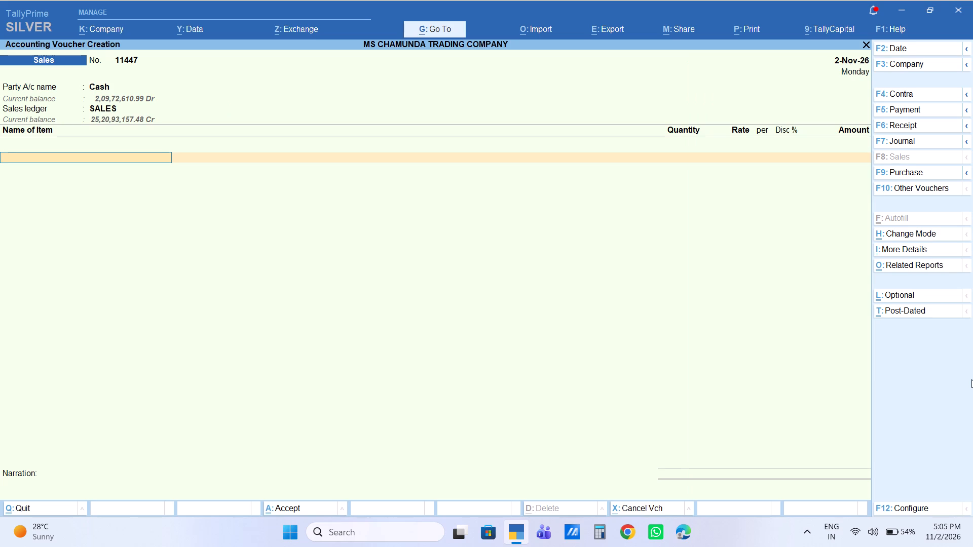
Add 10 tins of Sahnai Tina as the first item, with the amount set to 21500.
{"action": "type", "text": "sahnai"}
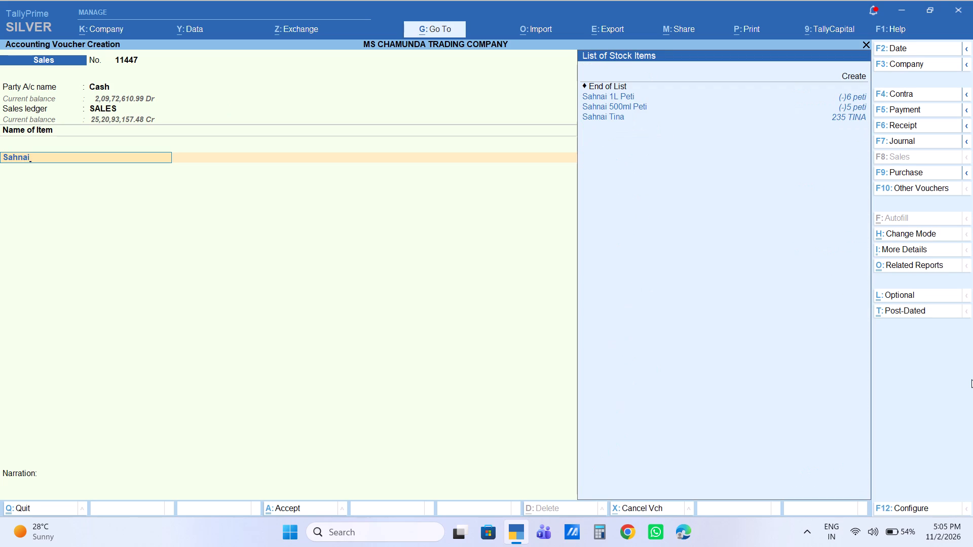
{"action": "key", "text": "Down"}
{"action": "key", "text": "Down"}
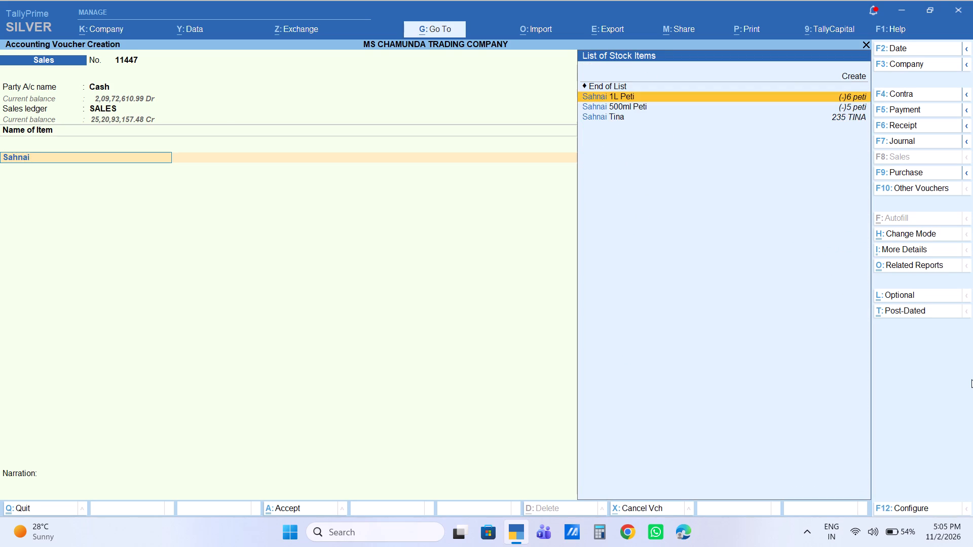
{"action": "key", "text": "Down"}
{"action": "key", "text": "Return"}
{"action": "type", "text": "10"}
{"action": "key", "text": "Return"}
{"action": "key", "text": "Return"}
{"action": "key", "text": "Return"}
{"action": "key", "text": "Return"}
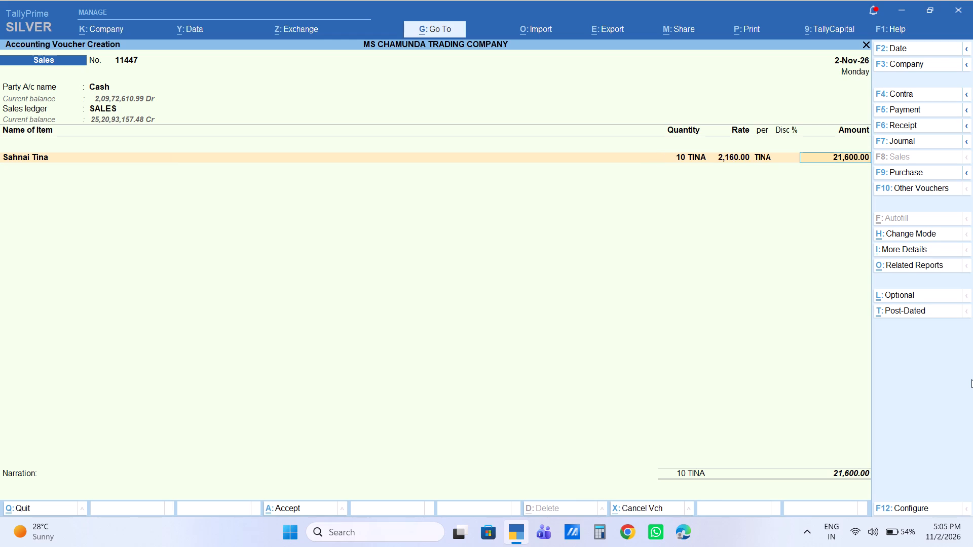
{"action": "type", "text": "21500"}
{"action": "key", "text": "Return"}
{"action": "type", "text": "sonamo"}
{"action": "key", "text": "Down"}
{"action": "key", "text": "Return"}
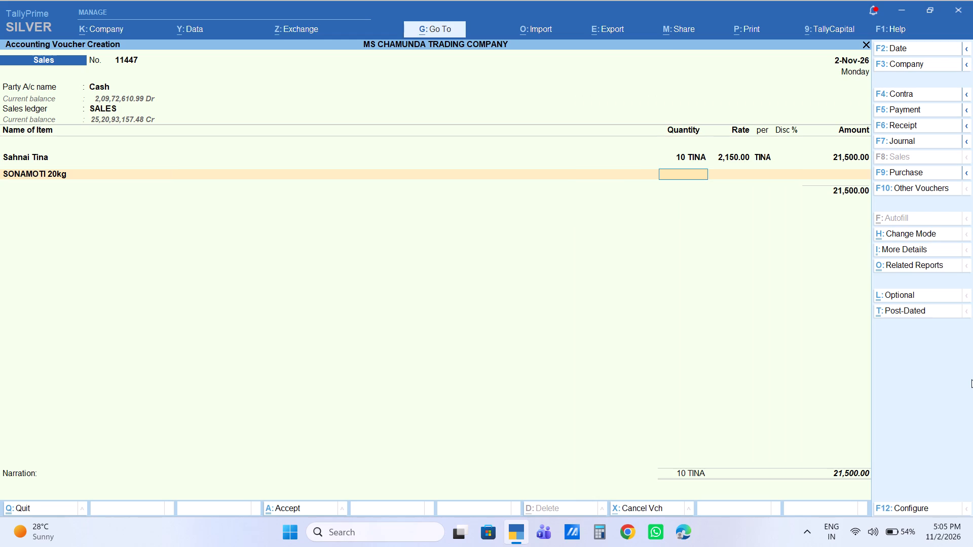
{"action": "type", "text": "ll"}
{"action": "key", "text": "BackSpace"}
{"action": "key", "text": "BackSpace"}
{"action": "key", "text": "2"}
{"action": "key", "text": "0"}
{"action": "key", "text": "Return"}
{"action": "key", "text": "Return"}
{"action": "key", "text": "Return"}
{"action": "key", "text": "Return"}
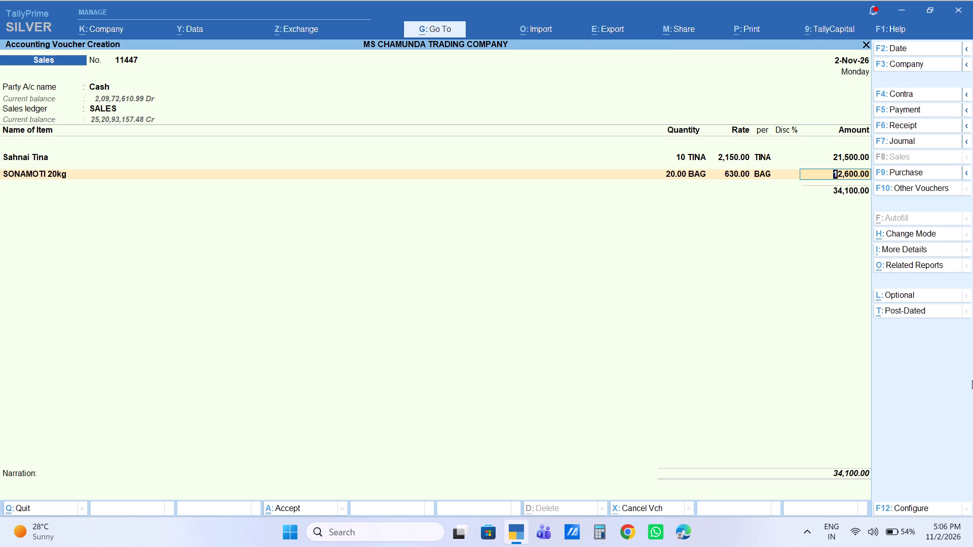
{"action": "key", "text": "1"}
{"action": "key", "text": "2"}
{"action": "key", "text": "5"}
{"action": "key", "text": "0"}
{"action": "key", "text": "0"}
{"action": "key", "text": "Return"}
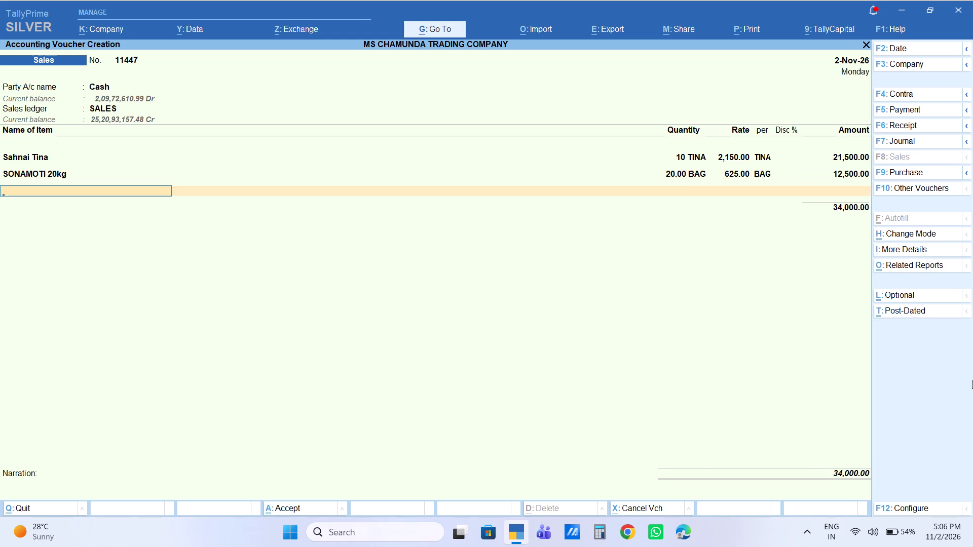
Add 12 bags of 4094 25kg below SONAMOTI 20kg, keeping the filled-in rate and amount.
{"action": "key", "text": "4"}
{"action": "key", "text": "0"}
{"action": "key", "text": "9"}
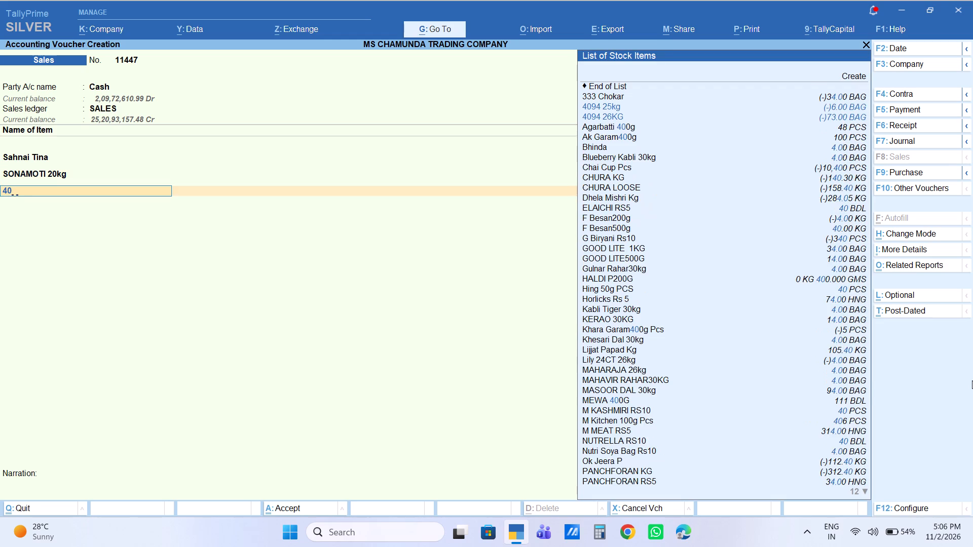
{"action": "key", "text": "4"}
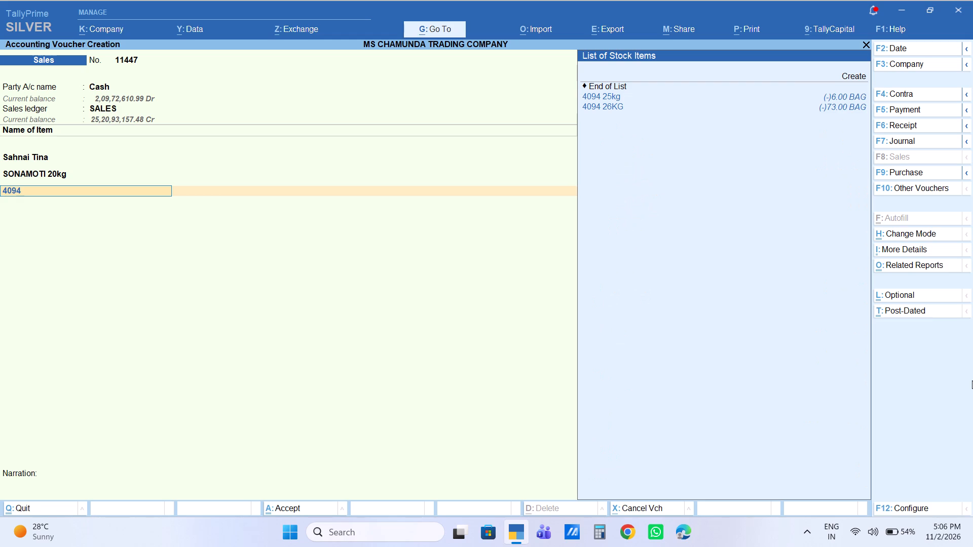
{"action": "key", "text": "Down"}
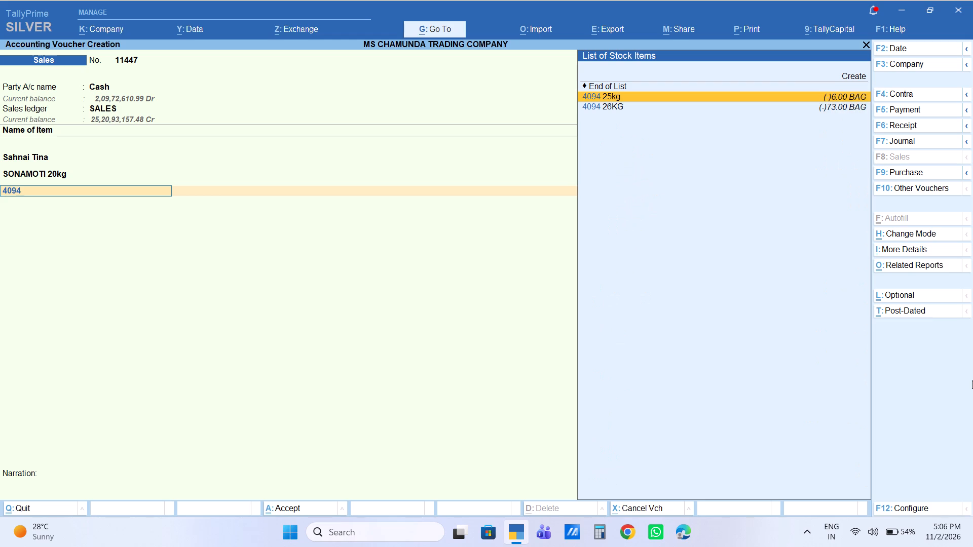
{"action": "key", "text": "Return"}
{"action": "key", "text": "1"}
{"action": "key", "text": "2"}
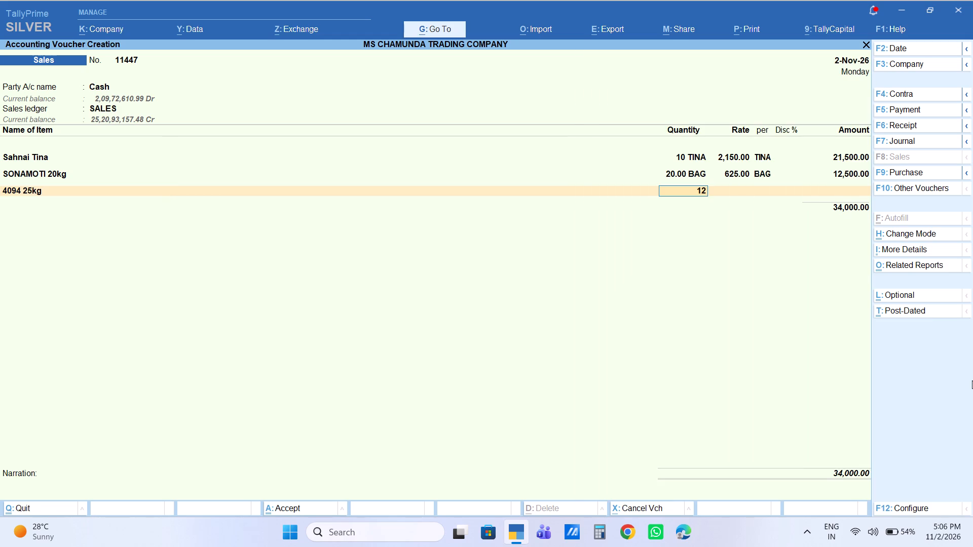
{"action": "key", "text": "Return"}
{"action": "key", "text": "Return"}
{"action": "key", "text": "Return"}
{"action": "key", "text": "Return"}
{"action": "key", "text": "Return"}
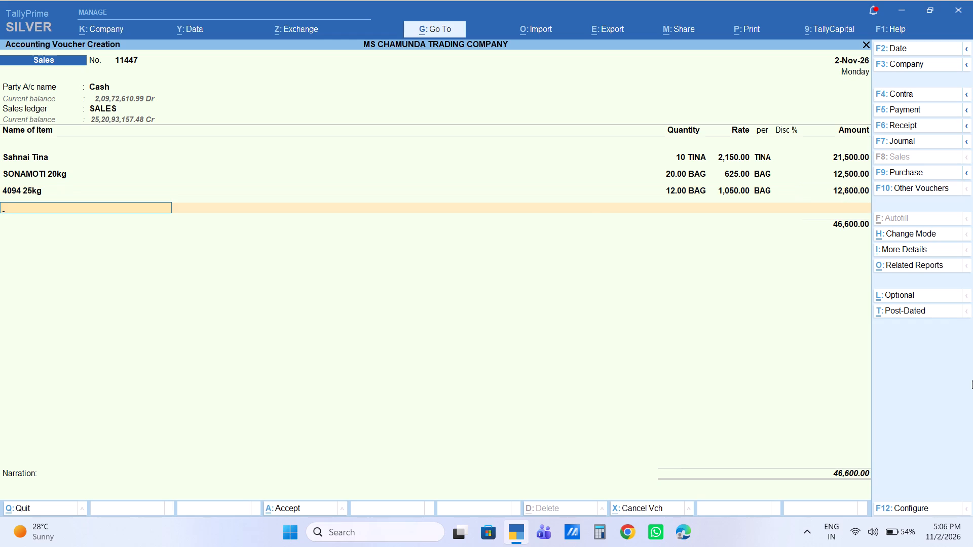
Add 4 bags of GORANGA GOLD 26kg below 4094 25kg, with the amount set to 5120.
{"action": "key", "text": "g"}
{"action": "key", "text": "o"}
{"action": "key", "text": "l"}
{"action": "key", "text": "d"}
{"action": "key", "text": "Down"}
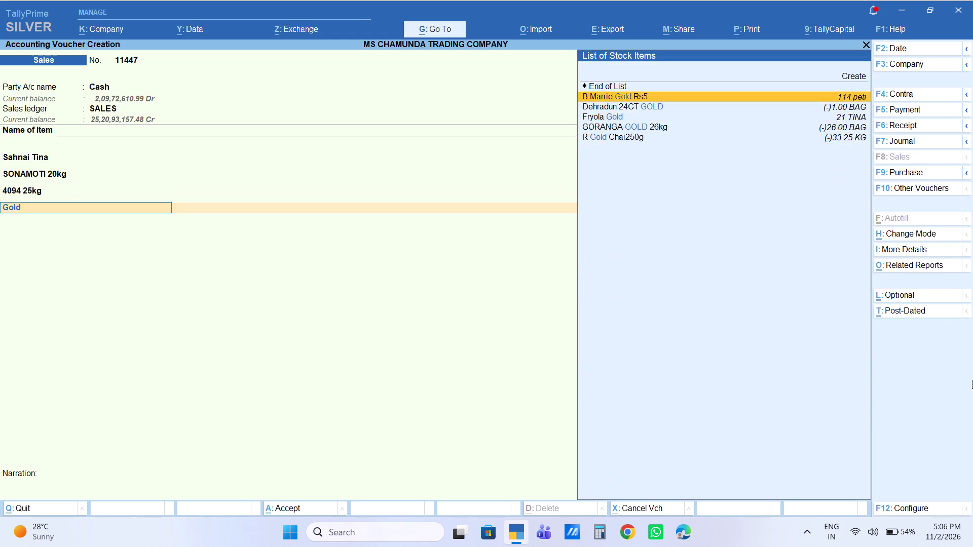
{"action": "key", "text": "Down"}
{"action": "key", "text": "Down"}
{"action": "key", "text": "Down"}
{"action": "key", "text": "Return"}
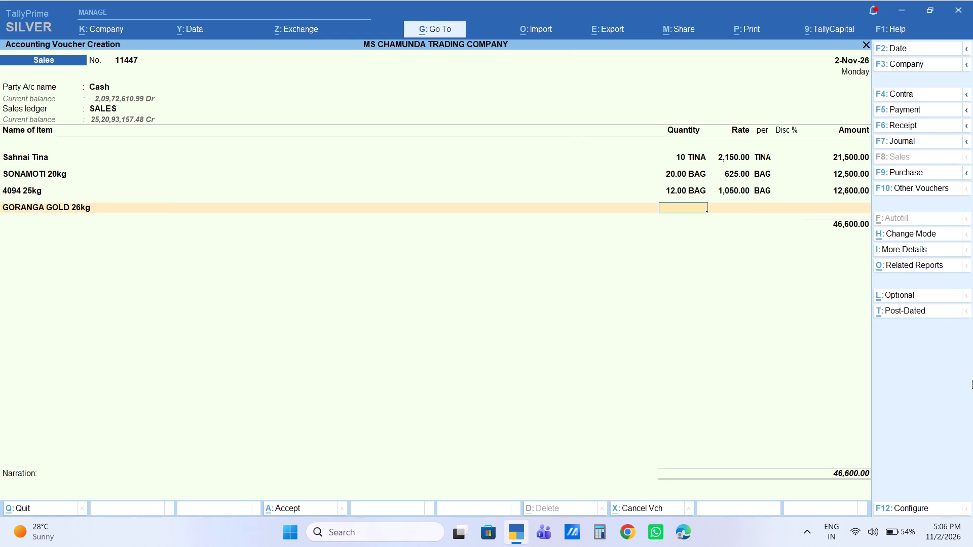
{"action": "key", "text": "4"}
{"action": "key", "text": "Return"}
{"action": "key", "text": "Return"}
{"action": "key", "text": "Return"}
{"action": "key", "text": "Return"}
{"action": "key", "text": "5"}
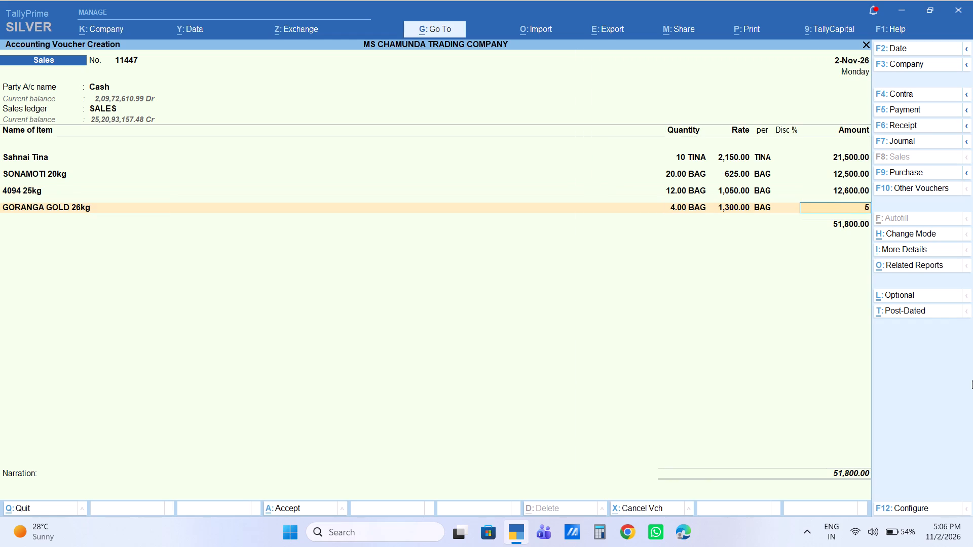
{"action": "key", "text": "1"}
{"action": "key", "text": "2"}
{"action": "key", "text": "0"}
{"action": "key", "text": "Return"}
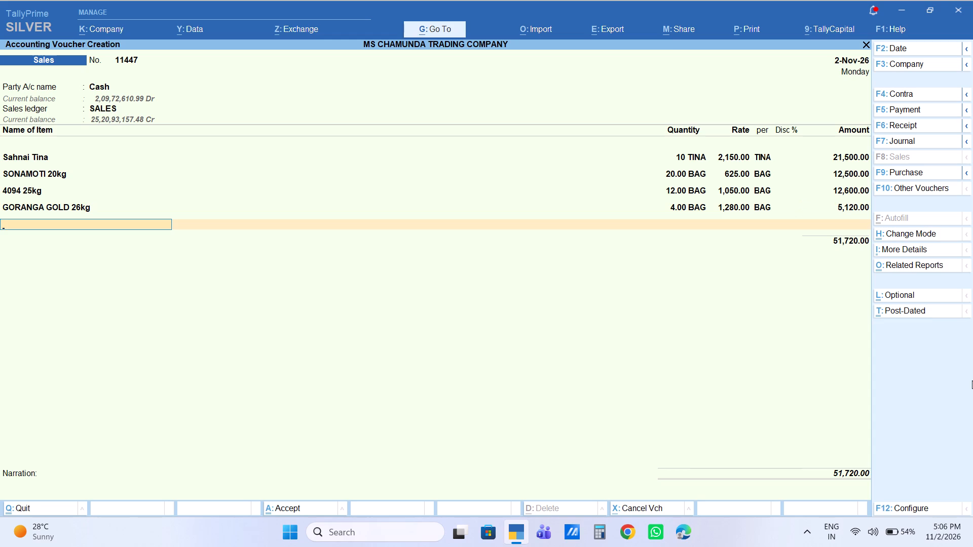
Add 1 bag of Mircha 10kg below GORANGA GOLD 26kg, keeping the filled-in rate and amount.
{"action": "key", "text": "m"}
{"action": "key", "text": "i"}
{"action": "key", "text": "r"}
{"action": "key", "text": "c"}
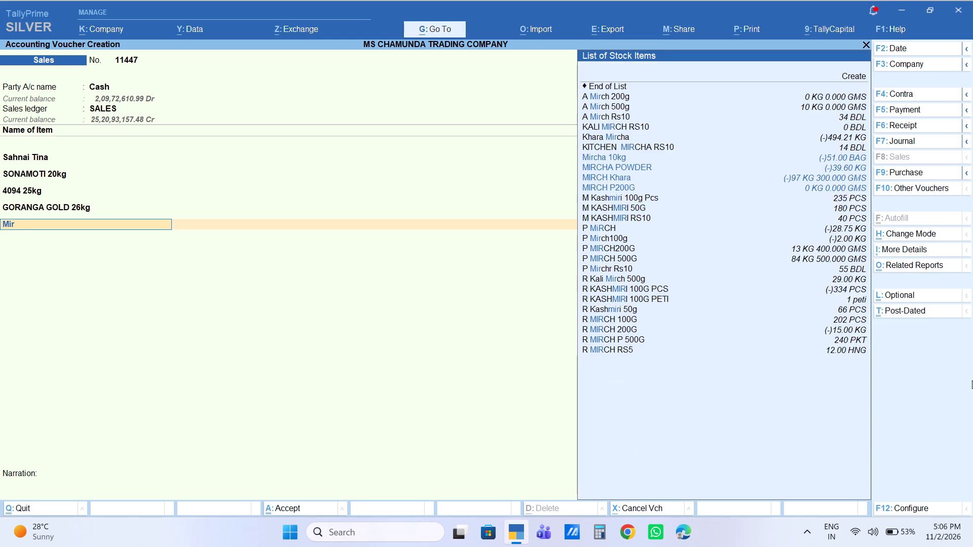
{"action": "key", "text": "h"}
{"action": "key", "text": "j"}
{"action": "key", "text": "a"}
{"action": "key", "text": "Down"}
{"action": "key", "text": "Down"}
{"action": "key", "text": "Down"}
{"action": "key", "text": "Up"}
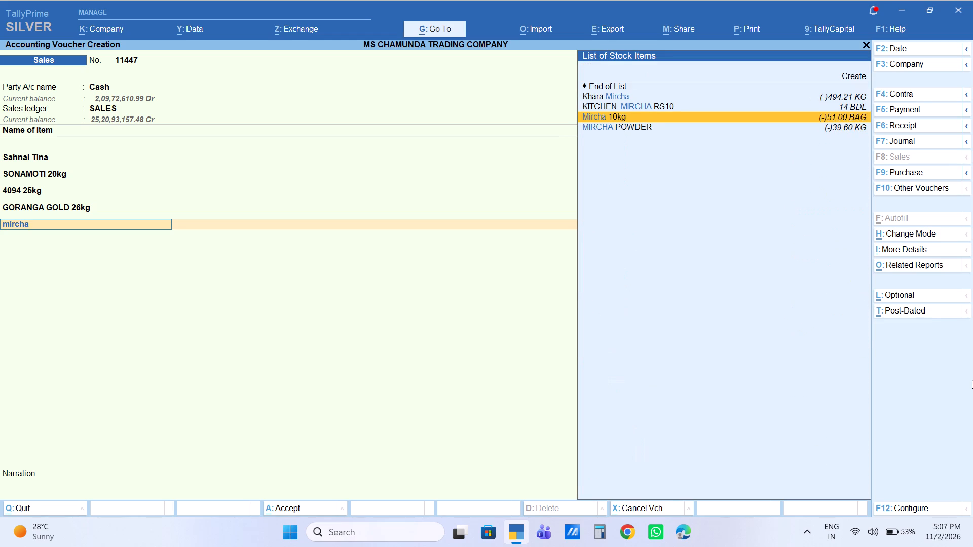
{"action": "key", "text": "Return"}
{"action": "key", "text": "1"}
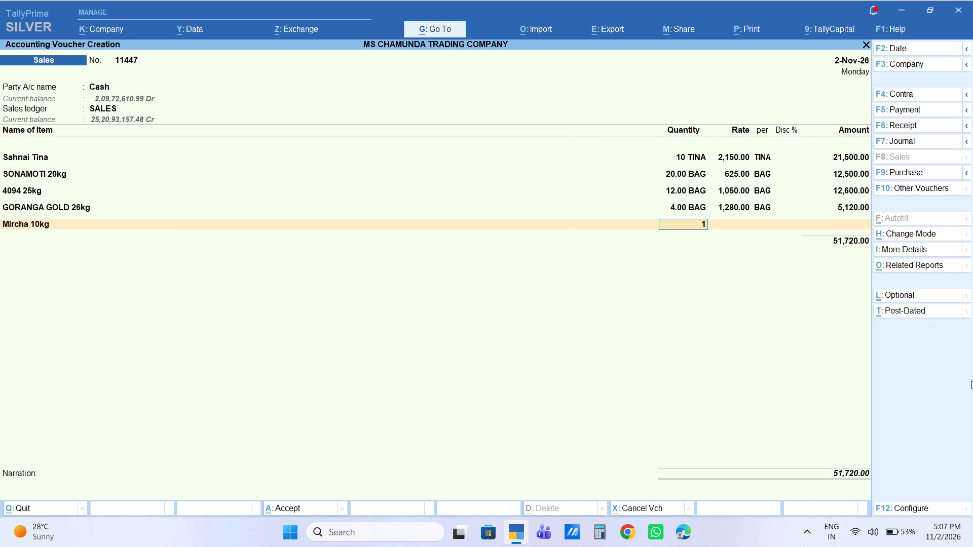
{"action": "key", "text": "Return"}
{"action": "key", "text": "Return"}
{"action": "key", "text": "Return"}
{"action": "key", "text": "Return"}
{"action": "key", "text": "Return"}
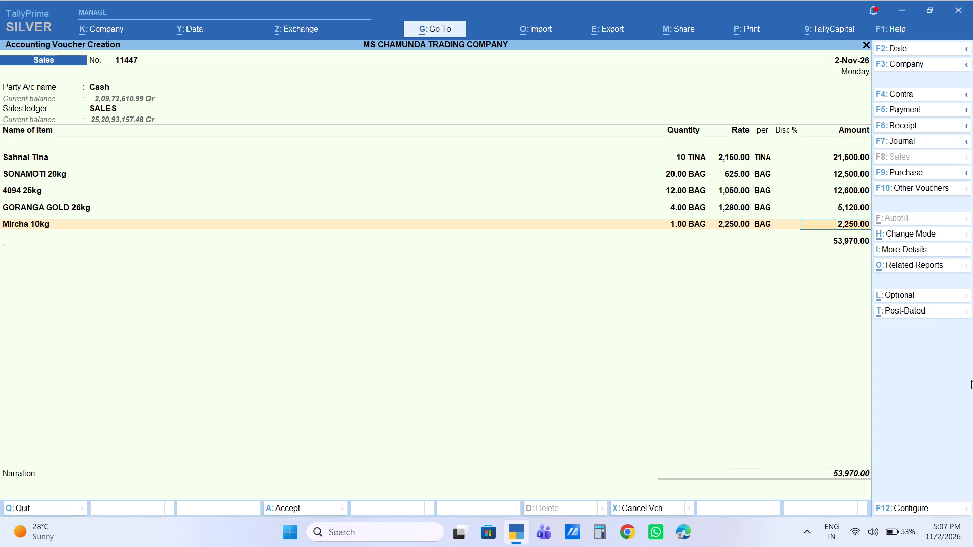
Add 1 peti of HATHI 1L below Mircha 10kg, with the amount set to 3140.
{"action": "key", "text": "h"}
{"action": "key", "text": "a"}
{"action": "key", "text": "t"}
{"action": "key", "text": "h"}
{"action": "key", "text": "i"}
{"action": "key", "text": "1"}
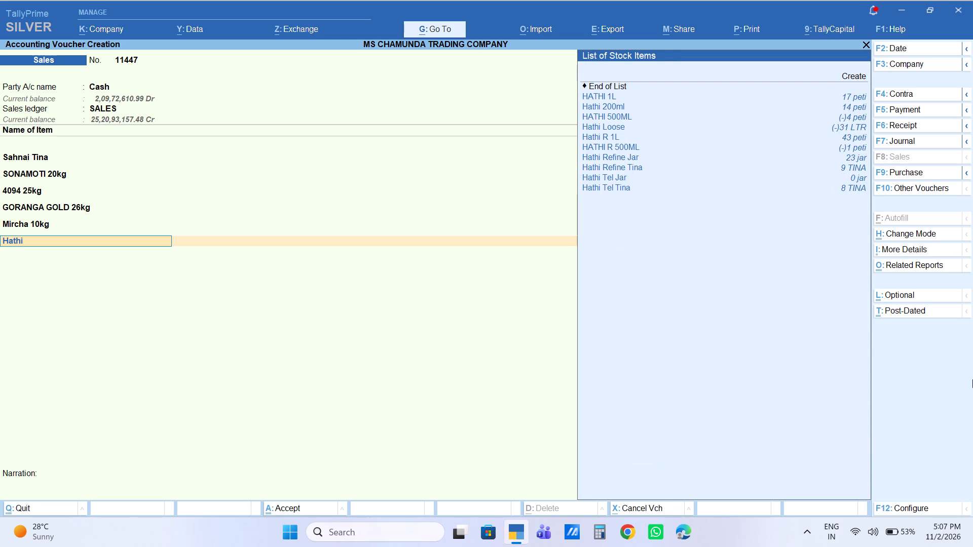
{"action": "key", "text": "Return"}
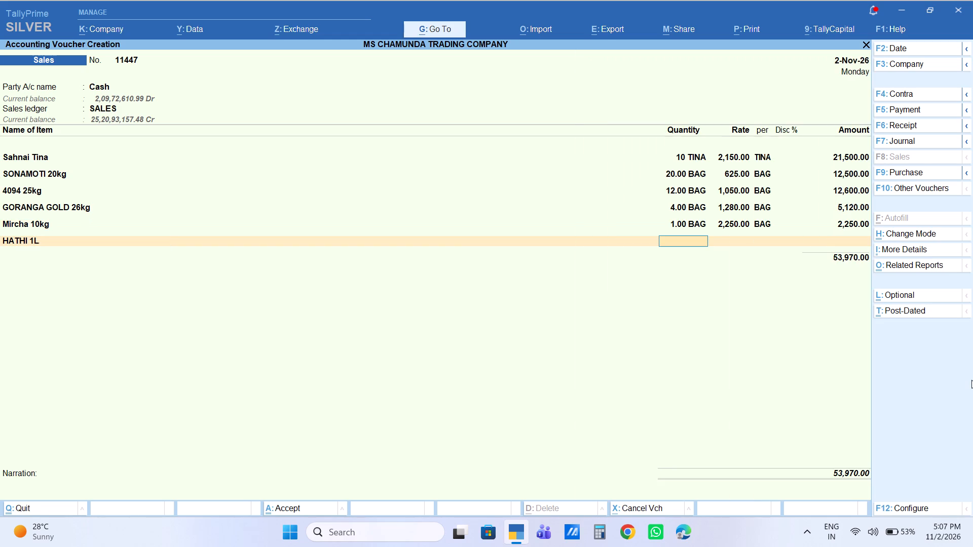
{"action": "key", "text": "1"}
{"action": "key", "text": "Return"}
{"action": "key", "text": "Return"}
{"action": "key", "text": "Return"}
{"action": "key", "text": "Return"}
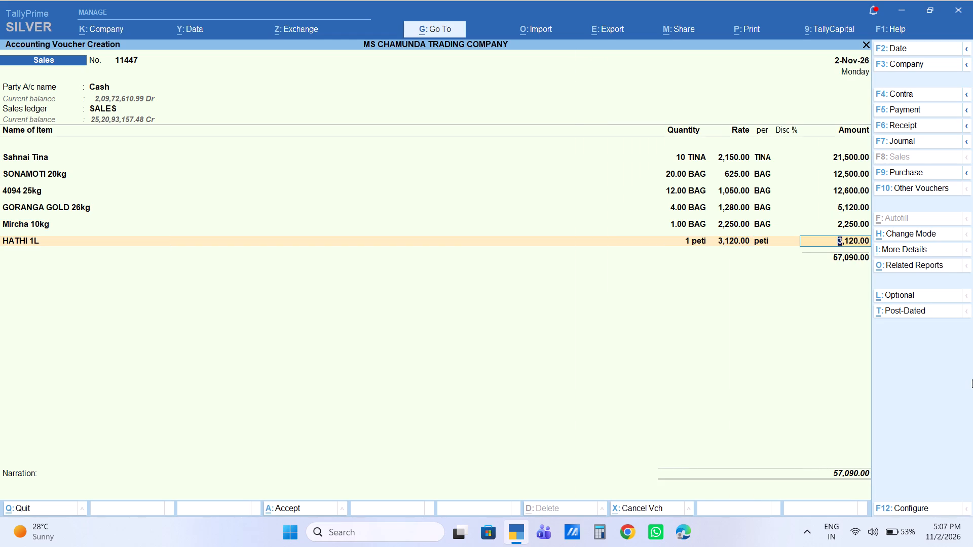
{"action": "key", "text": "3"}
{"action": "key", "text": "1"}
{"action": "key", "text": "4"}
{"action": "key", "text": "0"}
{"action": "key", "text": "Return"}
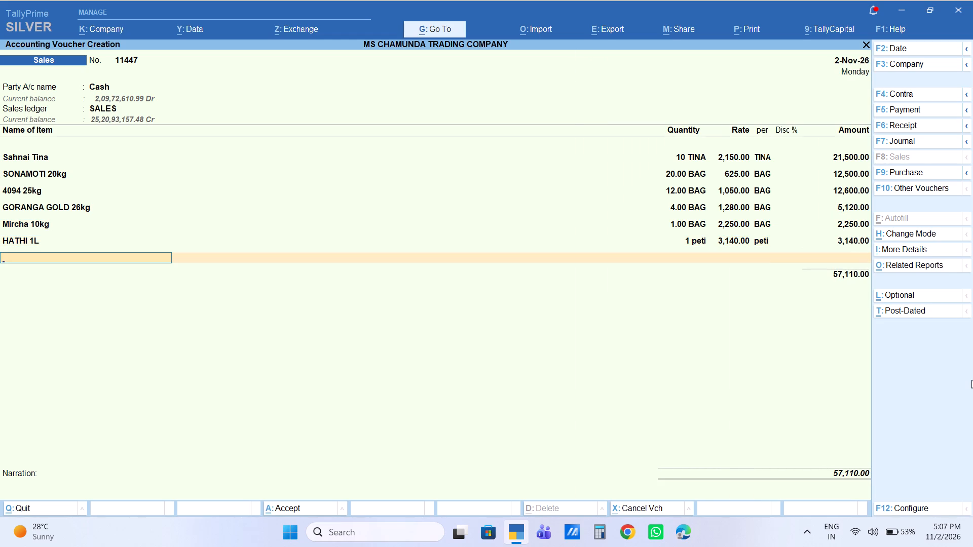
Add 1 peti of HATHI 500ML below HATHI 1L, with the amount set to 3600.
{"action": "key", "text": "h"}
{"action": "key", "text": "a"}
{"action": "key", "text": "t"}
{"action": "key", "text": "h"}
{"action": "key", "text": "i"}
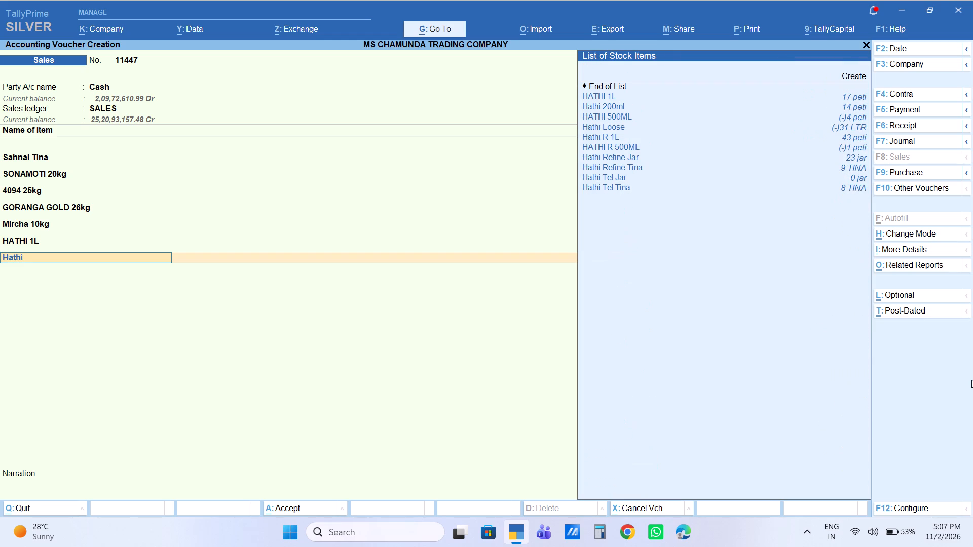
{"action": "key", "text": "5"}
{"action": "key", "text": "0"}
{"action": "key", "text": "Return"}
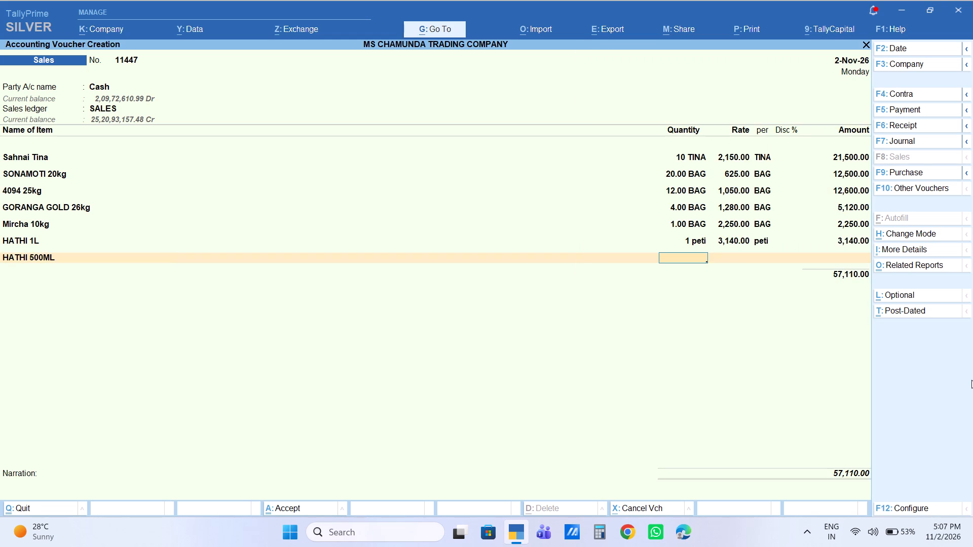
{"action": "key", "text": "1"}
{"action": "key", "text": "Return"}
{"action": "key", "text": "Return"}
{"action": "key", "text": "Return"}
{"action": "key", "text": "Return"}
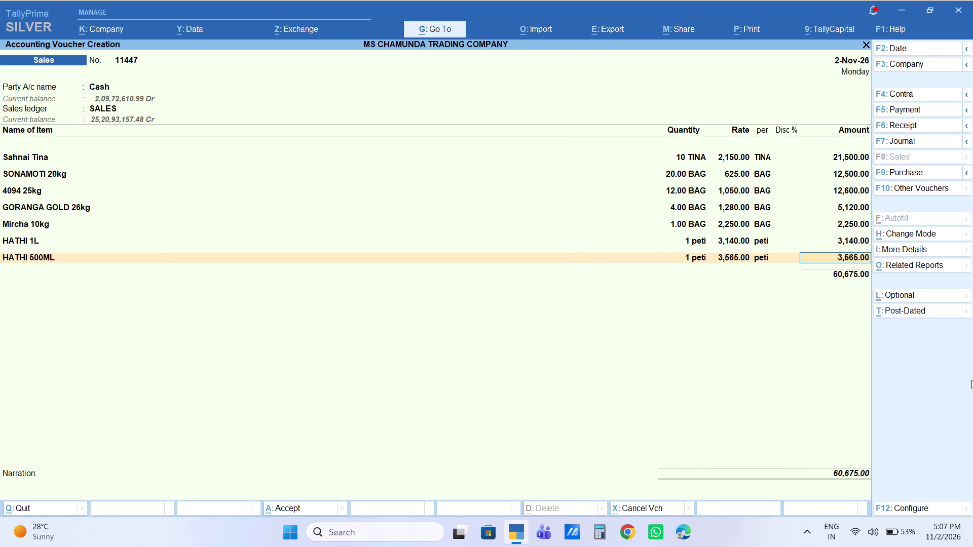
{"action": "key", "text": "3"}
{"action": "key", "text": "6"}
{"action": "key", "text": "0"}
{"action": "key", "text": "0"}
{"action": "key", "text": "Return"}
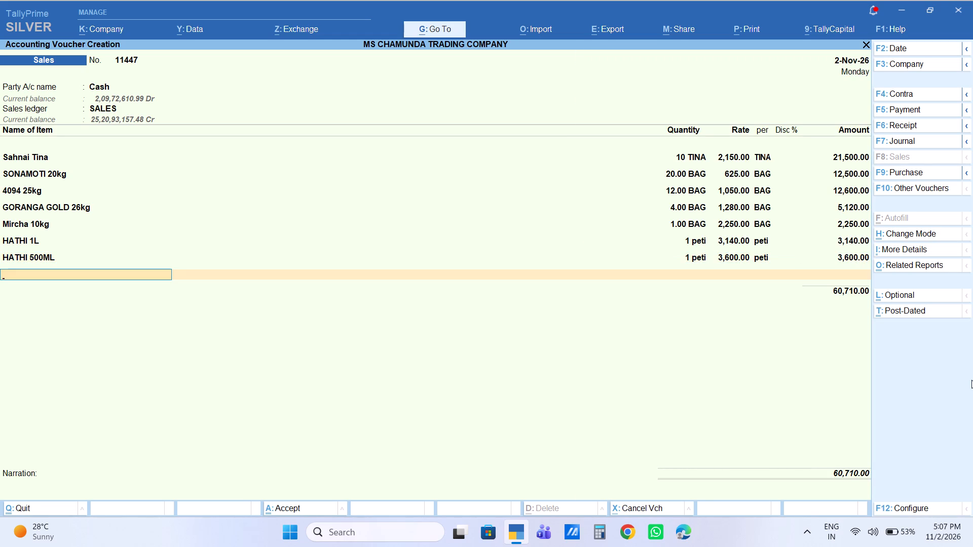
Add 2 peti of SALONI 1L PETI below HATHI 500ML, keeping the filled-in rate and amount.
{"action": "key", "text": "s"}
{"action": "key", "text": "a"}
{"action": "key", "text": "l"}
{"action": "key", "text": "o"}
{"action": "key", "text": "n"}
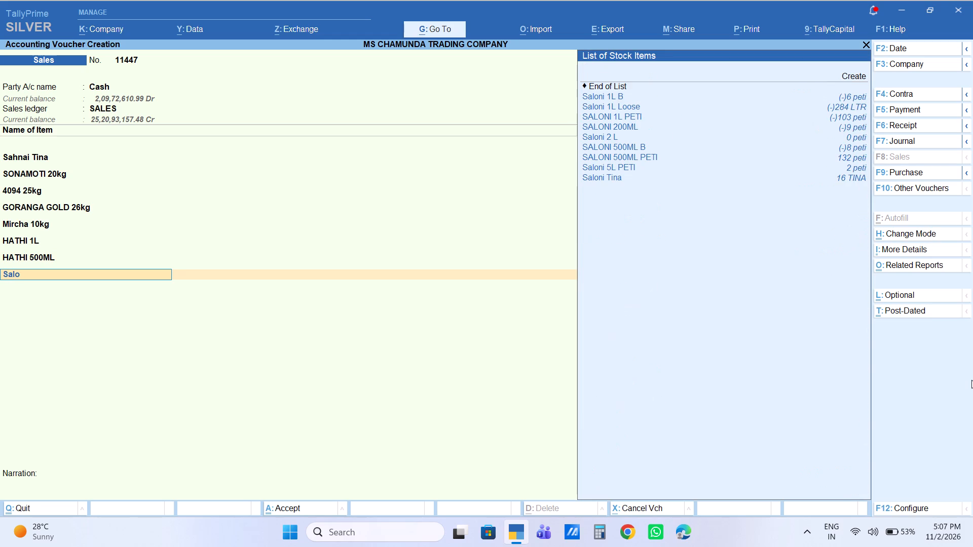
{"action": "key", "text": "i"}
{"action": "key", "text": "1"}
{"action": "key", "text": "Right"}
{"action": "key", "text": "Down"}
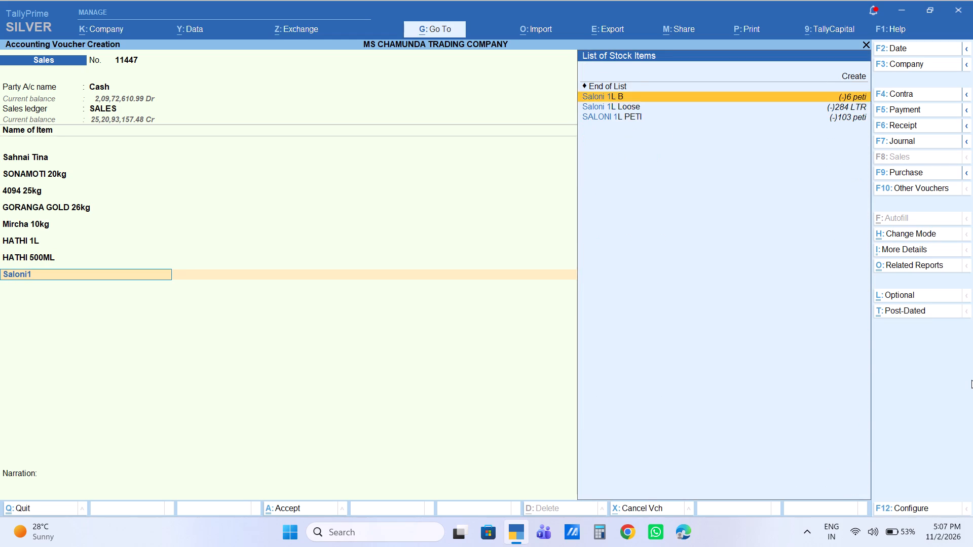
{"action": "key", "text": "Down"}
{"action": "key", "text": "Down"}
{"action": "key", "text": "Return"}
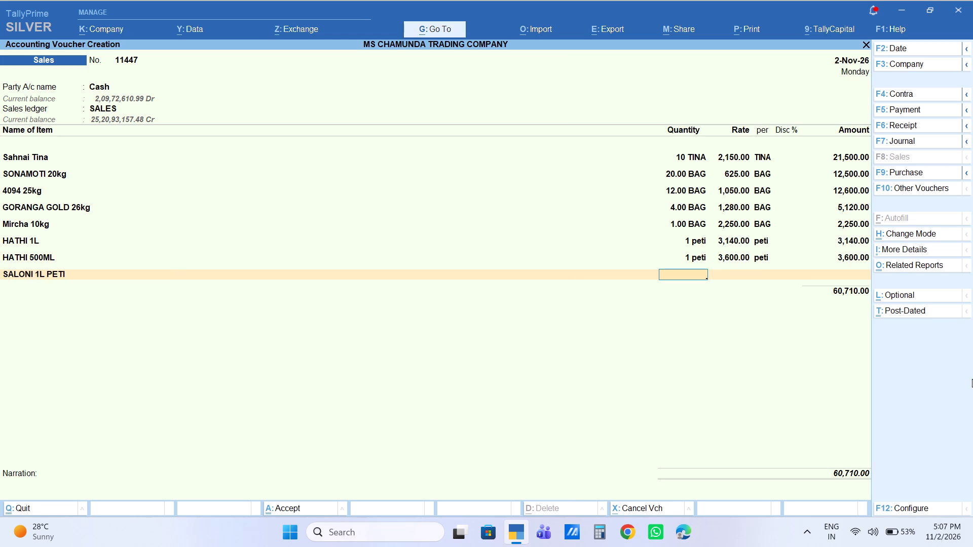
{"action": "key", "text": "2"}
{"action": "key", "text": "Return"}
{"action": "key", "text": "Return"}
{"action": "key", "text": "Return"}
{"action": "key", "text": "Return"}
{"action": "key", "text": "Return"}
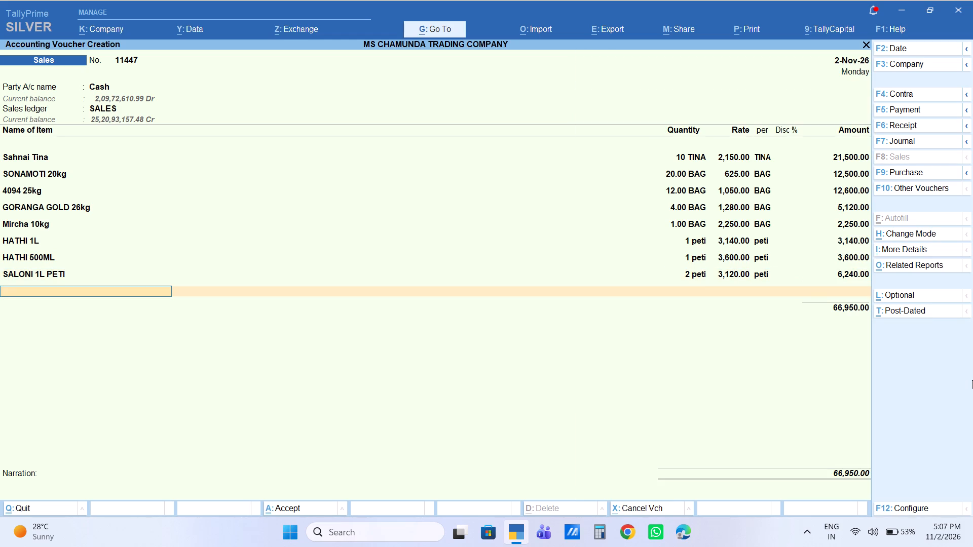
Add 2 peti of SALONI 500ML PETI below SALONI 1L PETI, keeping the filled-in rate.
{"action": "key", "text": "s"}
{"action": "key", "text": "a"}
{"action": "key", "text": "l"}
{"action": "key", "text": "o"}
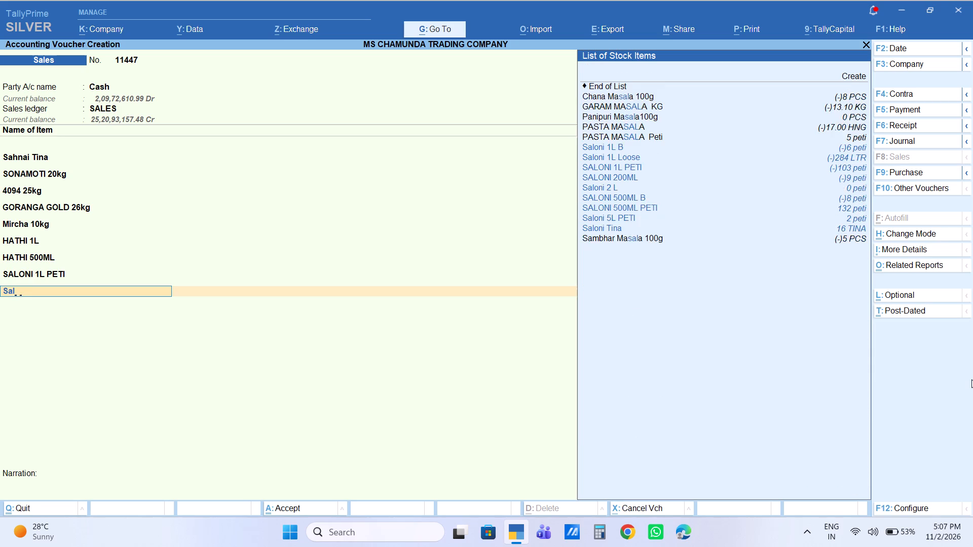
{"action": "key", "text": "n"}
{"action": "key", "text": "i"}
{"action": "key", "text": "5"}
{"action": "key", "text": "0"}
{"action": "key", "text": "0"}
{"action": "key", "text": "Down"}
{"action": "key", "text": "Down"}
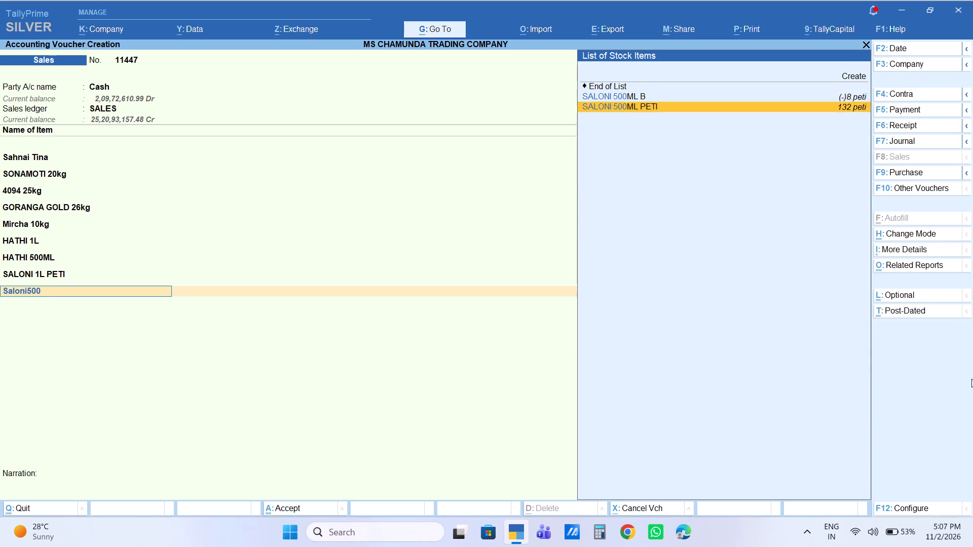
{"action": "key", "text": "Return"}
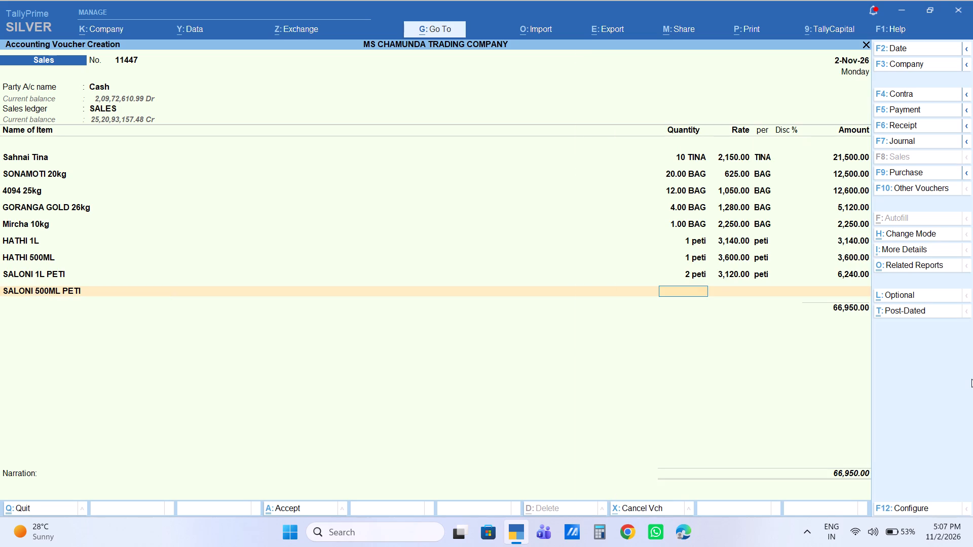
{"action": "key", "text": "2"}
{"action": "key", "text": "Return"}
{"action": "key", "text": "Return"}
{"action": "key", "text": "Return"}
{"action": "key", "text": "Return"}
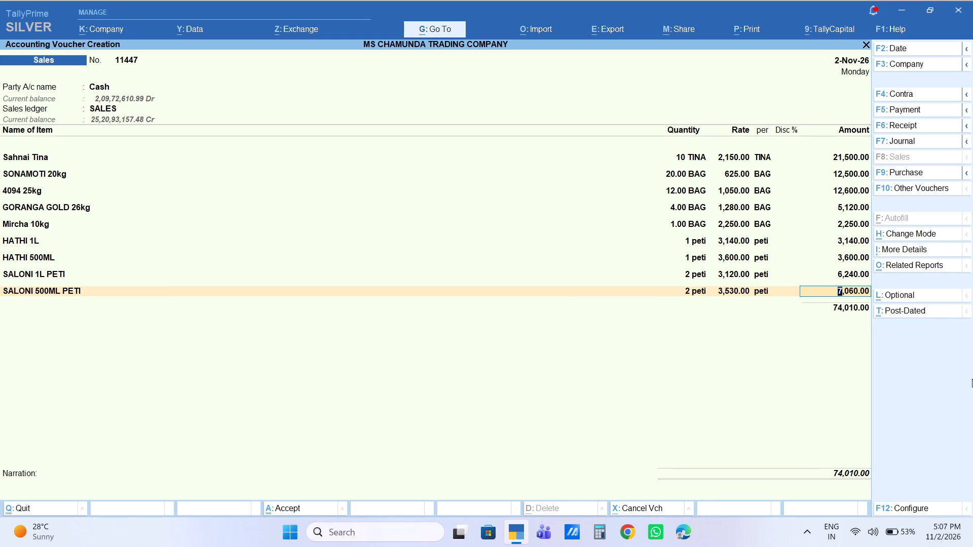
Change the SALONI 500ML PETI line to a quantity of 1 peti and an amount of 3550.
{"action": "key", "text": "BackSpace"}
{"action": "key", "text": "BackSpace"}
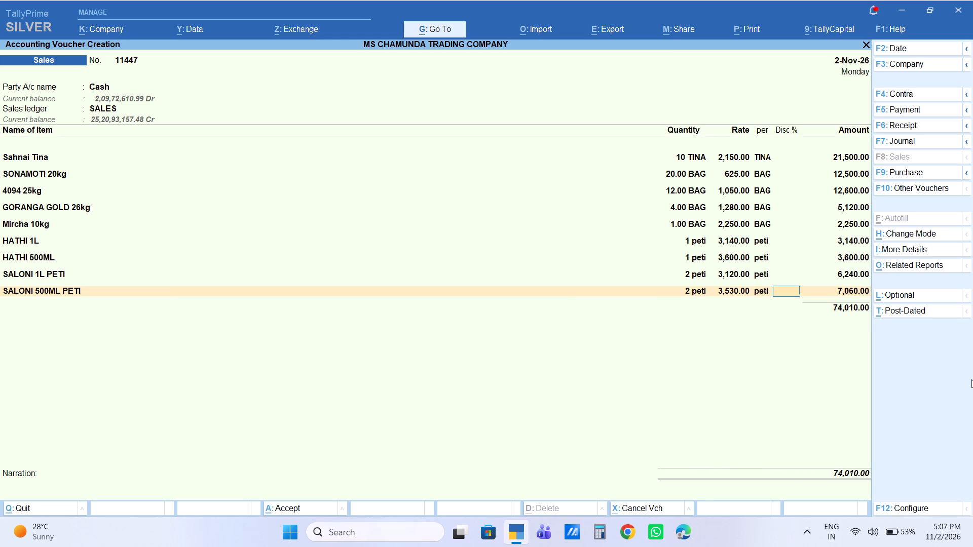
{"action": "key", "text": "BackSpace"}
{"action": "key", "text": "BackSpace"}
{"action": "key", "text": "1"}
{"action": "key", "text": "Return"}
{"action": "key", "text": "Return"}
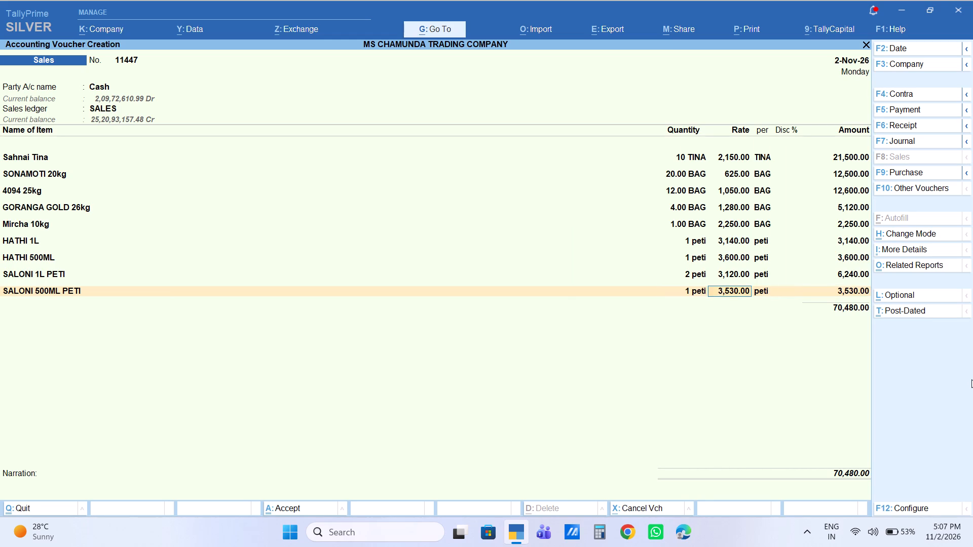
{"action": "key", "text": "Return"}
{"action": "key", "text": "Return"}
{"action": "key", "text": "3"}
{"action": "key", "text": "5"}
{"action": "key", "text": "5"}
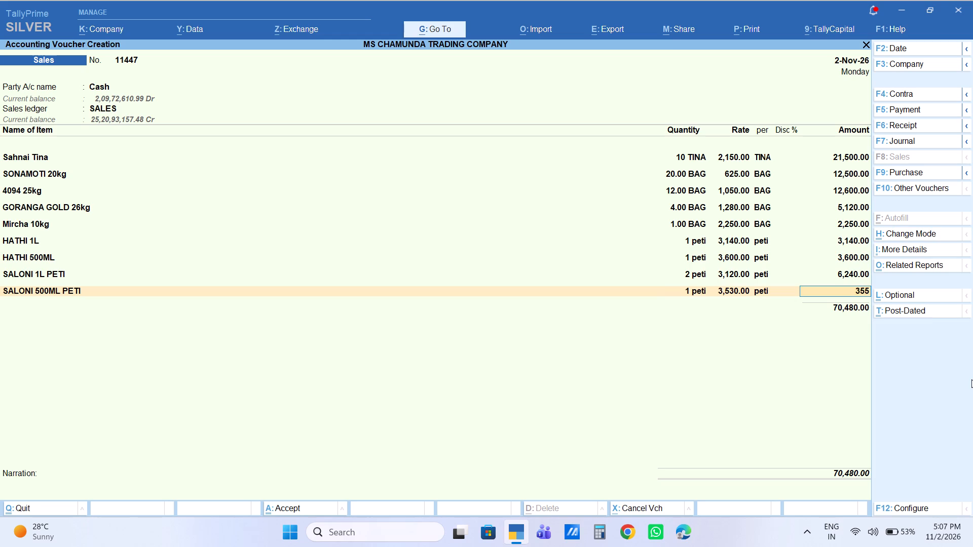
{"action": "key", "text": "0"}
{"action": "key", "text": "Return"}
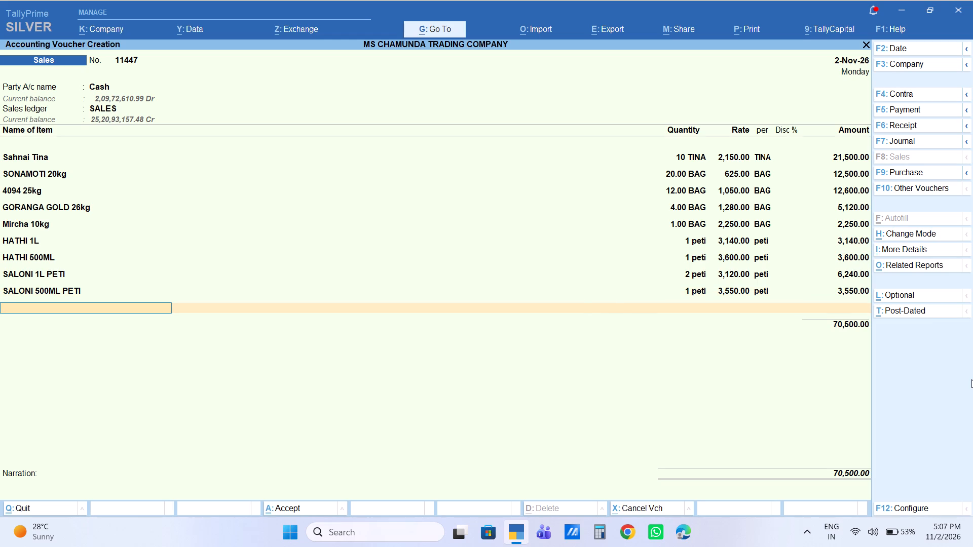
Add 1 peti of FORTUNE 1L PETI below SALONI 500ML PETI, with the amount set to 2620.
{"action": "key", "text": "f"}
{"action": "key", "text": "o"}
{"action": "key", "text": "r"}
{"action": "key", "text": "t"}
{"action": "key", "text": "Down"}
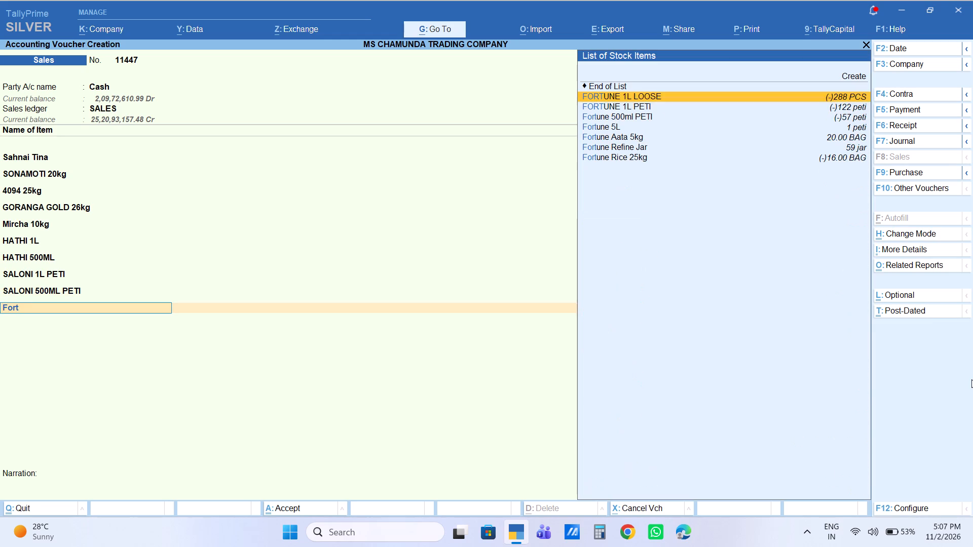
{"action": "key", "text": "Down"}
{"action": "key", "text": "Return"}
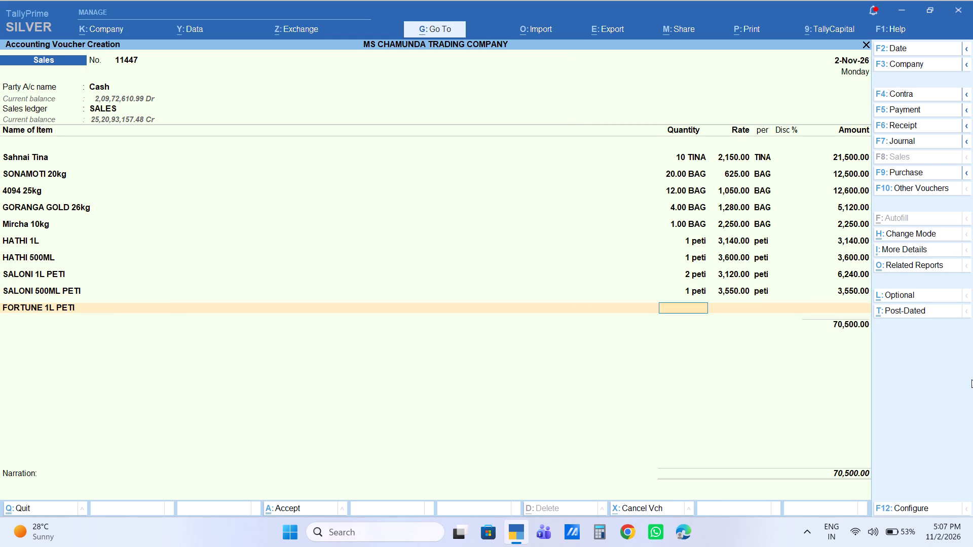
{"action": "key", "text": "1"}
{"action": "key", "text": "Return"}
{"action": "key", "text": "Return"}
{"action": "key", "text": "Return"}
{"action": "key", "text": "Return"}
{"action": "key", "text": "2"}
{"action": "key", "text": "6"}
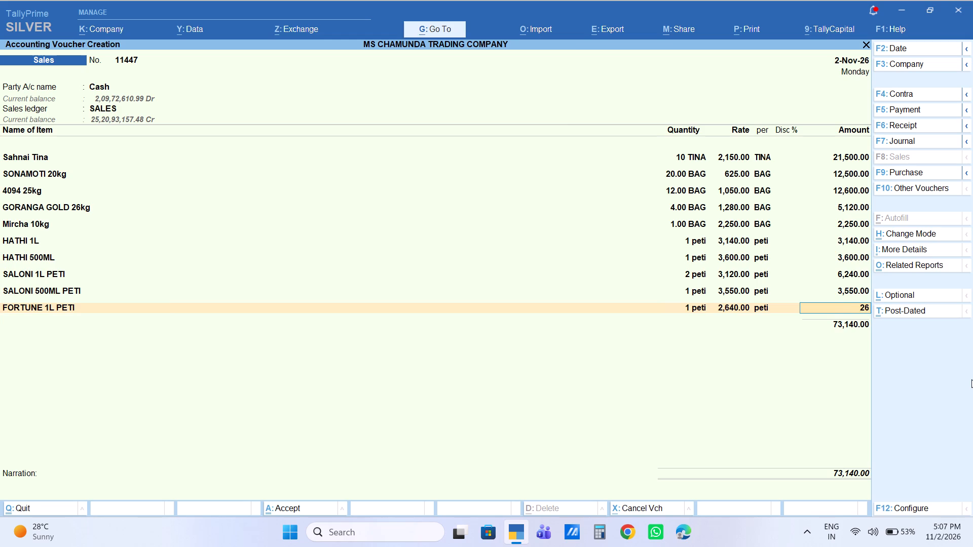
{"action": "key", "text": "2"}
{"action": "key", "text": "0"}
{"action": "key", "text": "Return"}
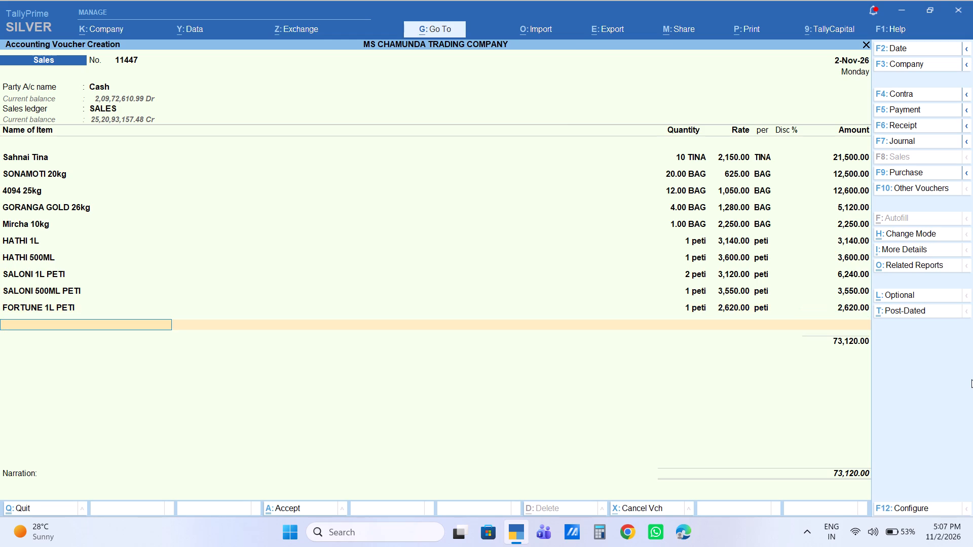
Add 1 peti of Fortune 500ml PETI below FORTUNE 1L PETI, with the amount set to 2020.
{"action": "key", "text": "f"}
{"action": "key", "text": "o"}
{"action": "key", "text": "r"}
{"action": "key", "text": "t"}
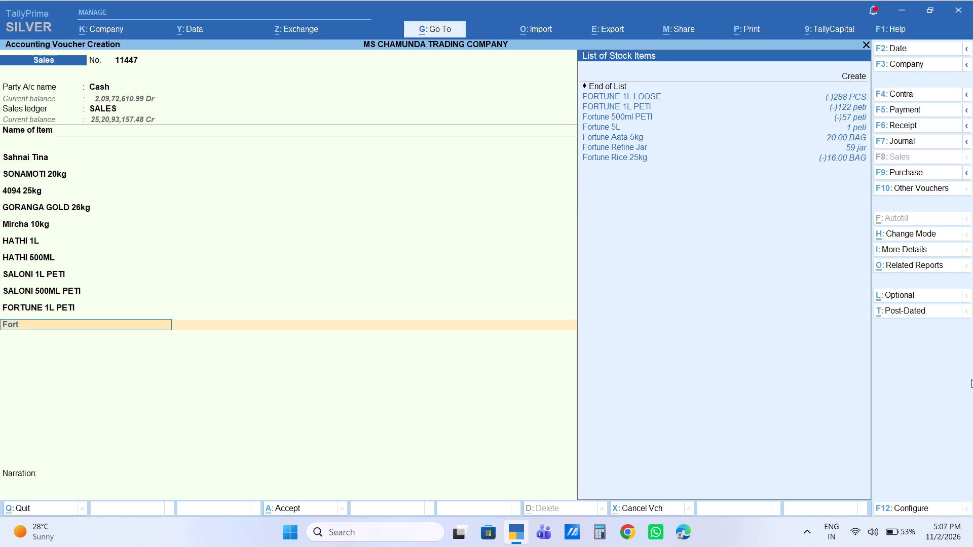
{"action": "key", "text": "Down"}
{"action": "key", "text": "Down"}
{"action": "key", "text": "Down"}
{"action": "key", "text": "Return"}
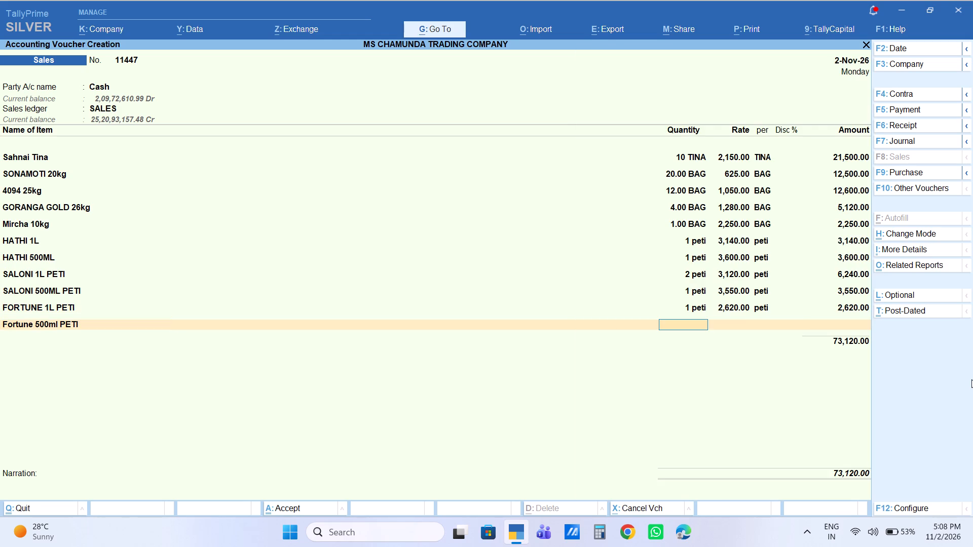
{"action": "key", "text": "1"}
{"action": "key", "text": "Return"}
{"action": "key", "text": "Return"}
{"action": "key", "text": "Return"}
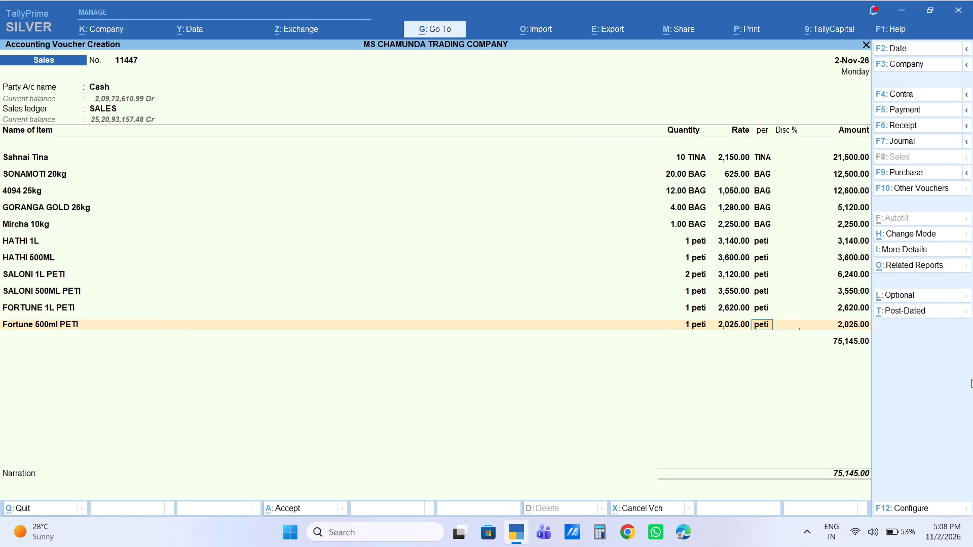
{"action": "key", "text": "Return"}
{"action": "key", "text": "2"}
{"action": "key", "text": "0"}
{"action": "key", "text": "2"}
{"action": "key", "text": "0"}
{"action": "key", "text": "Return"}
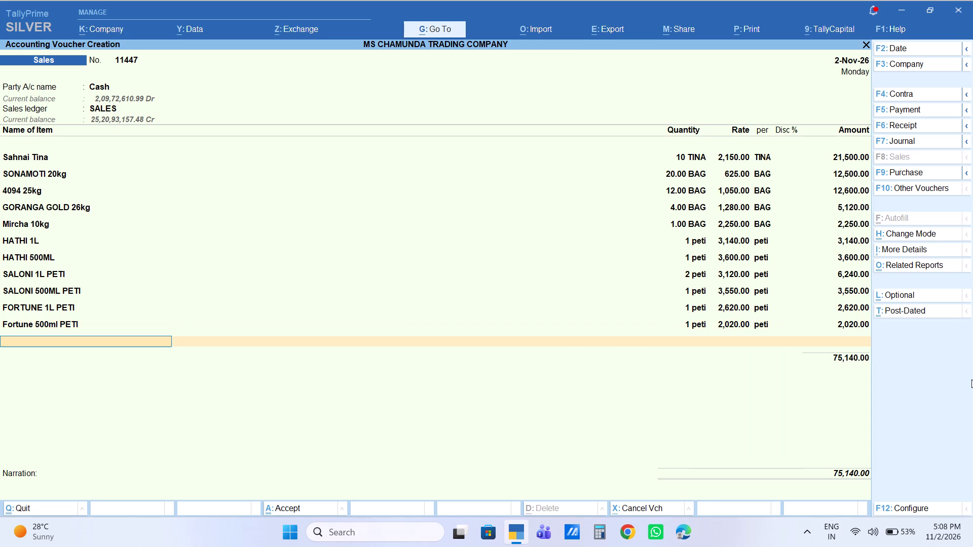
Add 1 peti of Nepali 500ML below Fortune 500ml PETI, keeping the filled-in rate and amount.
{"action": "key", "text": "b"}
{"action": "key", "text": "BackSpace"}
{"action": "key", "text": "n"}
{"action": "key", "text": "e"}
{"action": "key", "text": "p"}
{"action": "key", "text": "a"}
{"action": "key", "text": "l"}
{"action": "key", "text": "i"}
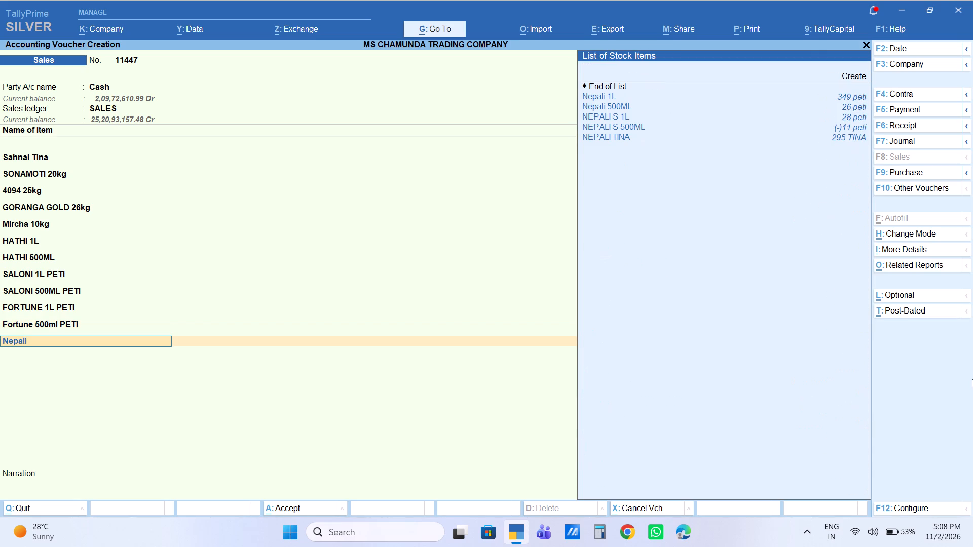
{"action": "key", "text": "Down"}
{"action": "key", "text": "Return"}
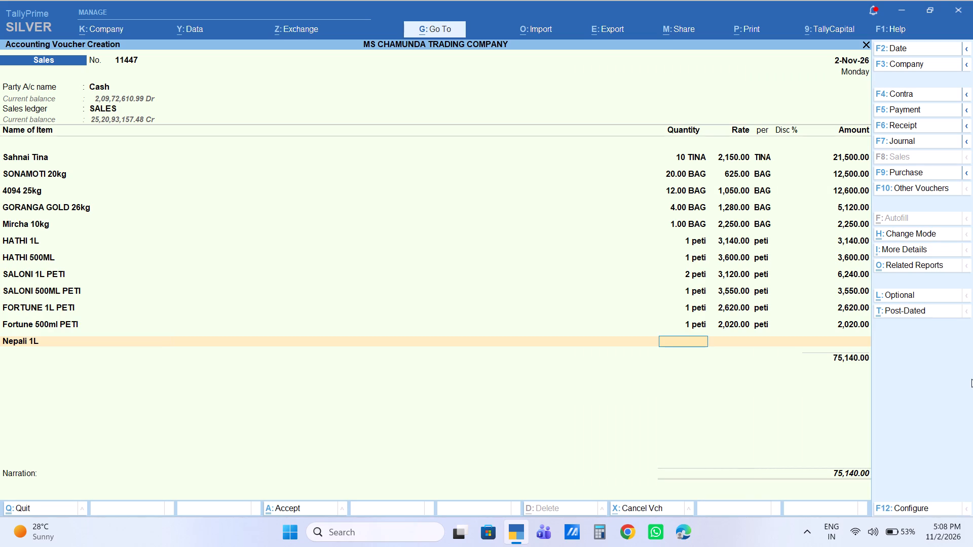
{"action": "key", "text": "BackSpace"}
{"action": "key", "text": "Down"}
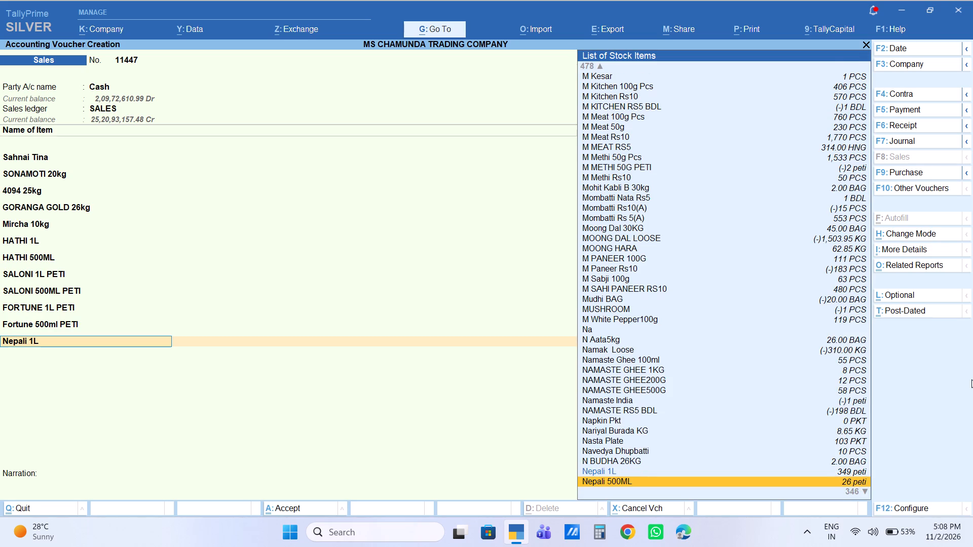
{"action": "key", "text": "Return"}
{"action": "key", "text": "1"}
{"action": "key", "text": "Return"}
{"action": "key", "text": "Return"}
{"action": "key", "text": "Return"}
{"action": "key", "text": "Return"}
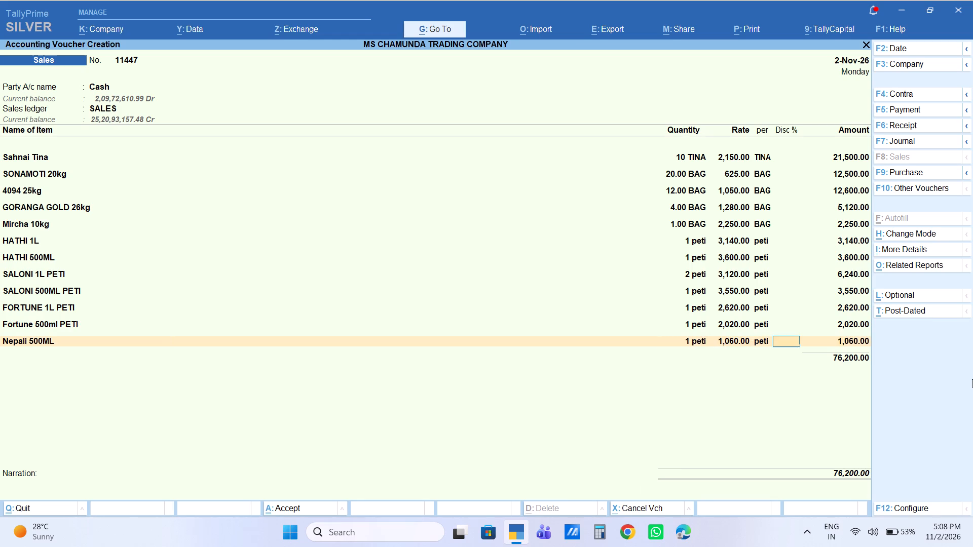
{"action": "key", "text": "Return"}
Add 1 bag of TEJPATTA PKT BAG below Nepali 500ML, keeping the filled-in rate and amount.
{"action": "type", "text": "tejepa"}
{"action": "key", "text": "Down"}
{"action": "key", "text": "Down"}
{"action": "key", "text": "Down"}
{"action": "key", "text": "Down"}
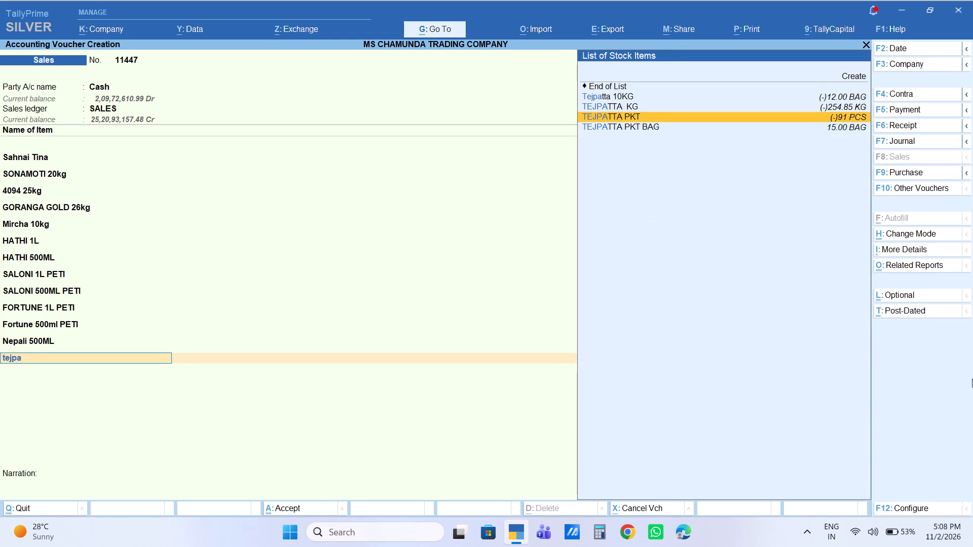
{"action": "key", "text": "Return"}
{"action": "key", "text": "1"}
{"action": "key", "text": "Return"}
{"action": "key", "text": "Return"}
{"action": "key", "text": "Return"}
{"action": "key", "text": "Return"}
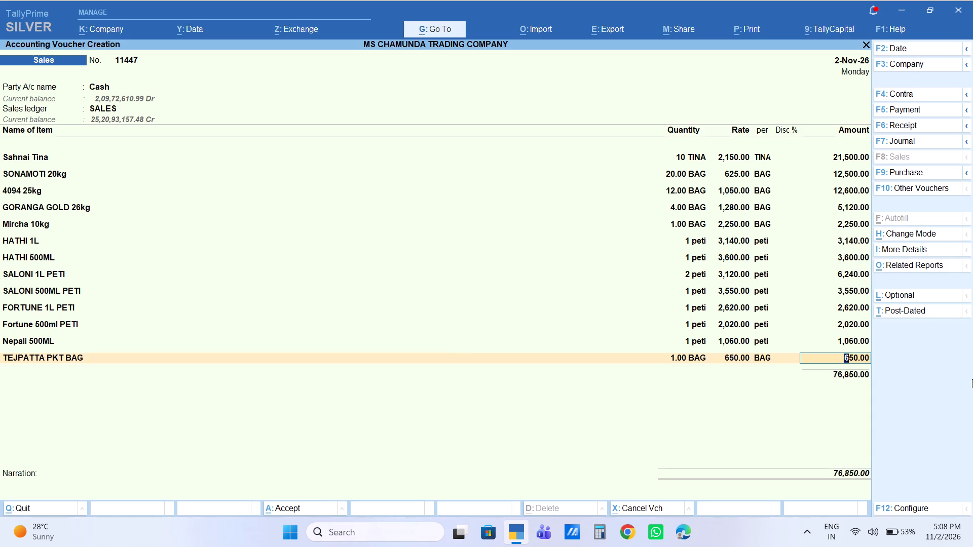
{"action": "key", "text": "Return"}
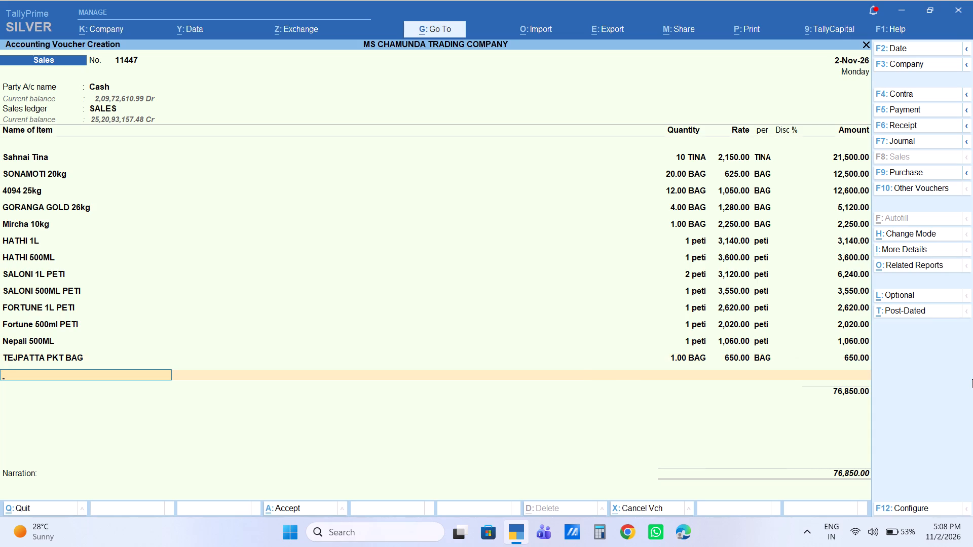
Add 2 KG of MARICH below TEJPATTA PKT BAG, keeping the filled-in rate and amount.
{"action": "type", "text": "marich"}
{"action": "key", "text": "Down"}
{"action": "key", "text": "Return"}
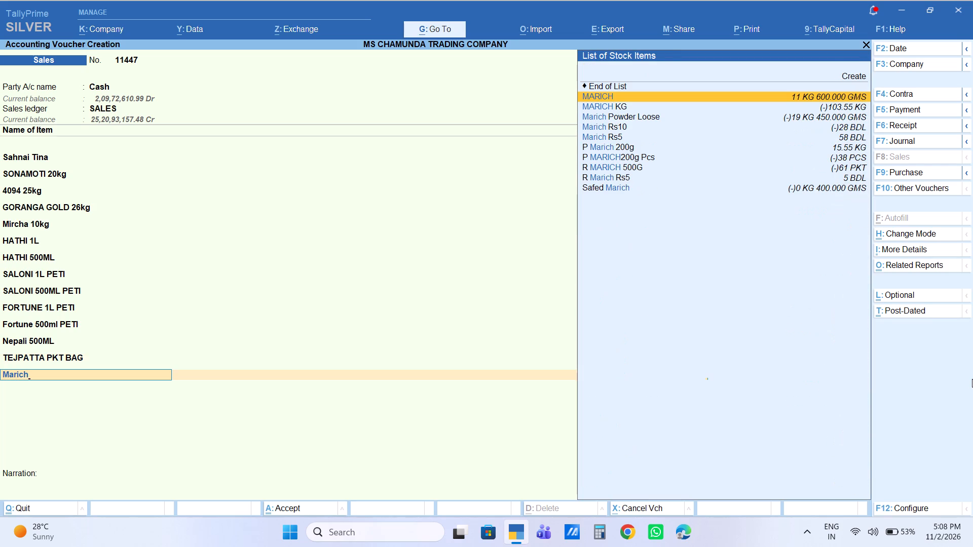
{"action": "key", "text": "2"}
{"action": "key", "text": "Return"}
{"action": "key", "text": "Return"}
{"action": "key", "text": "Return"}
{"action": "key", "text": "Return"}
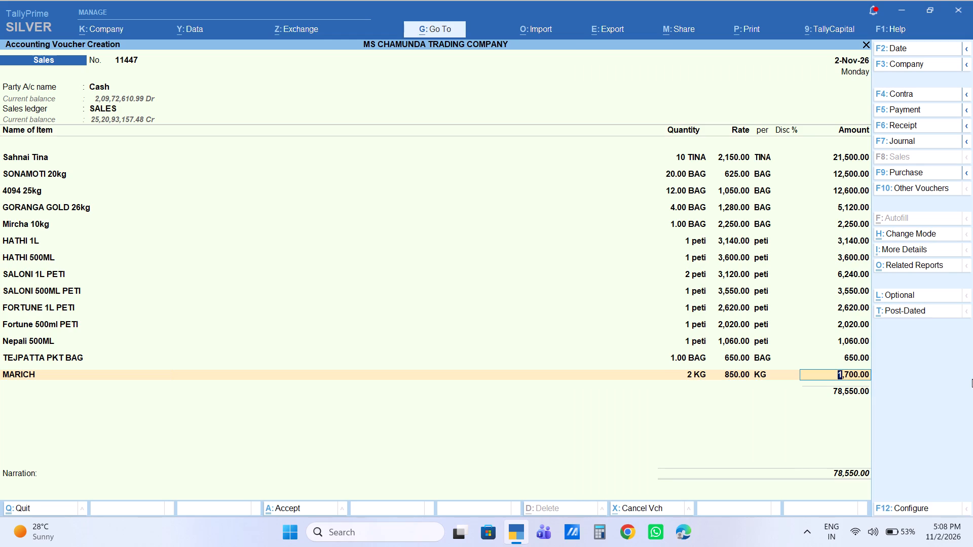
{"action": "key", "text": "Return"}
Add 1 KG of Saunf Mota KG below MARICH, keeping the filled-in rate and amount.
{"action": "type", "text": "saunf"}
{"action": "key", "text": "Down"}
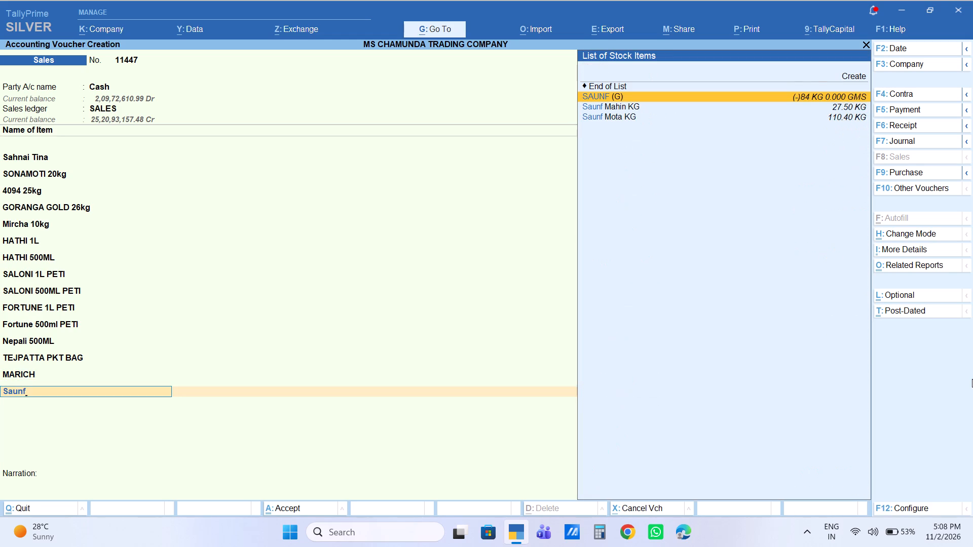
{"action": "key", "text": "Down"}
{"action": "key", "text": "Down"}
{"action": "key", "text": "Return"}
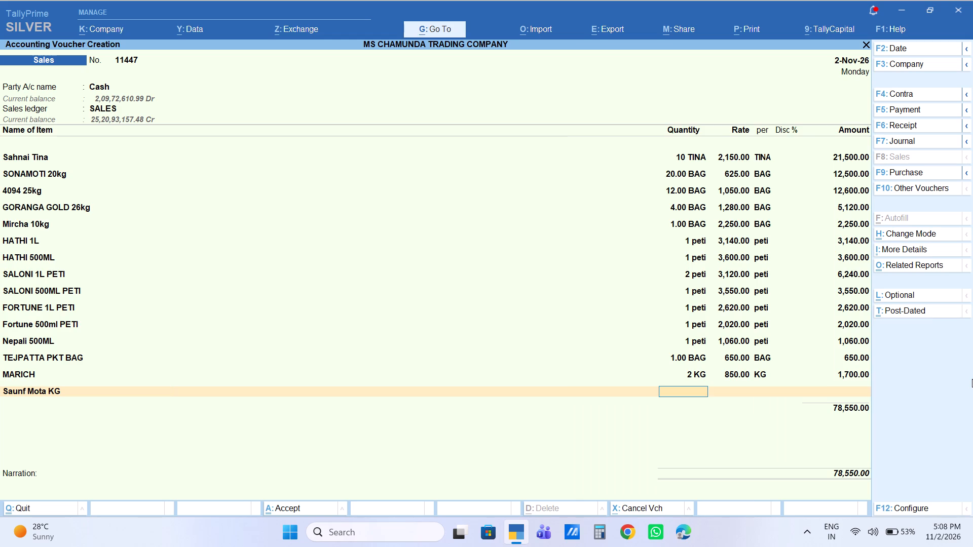
{"action": "key", "text": "1"}
{"action": "key", "text": "Return"}
{"action": "key", "text": "Return"}
{"action": "key", "text": "Return"}
{"action": "key", "text": "Return"}
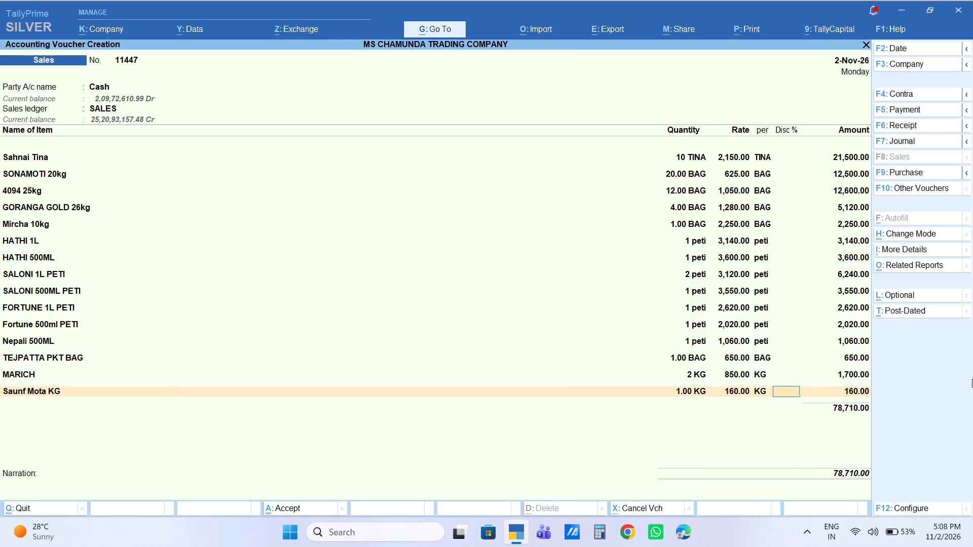
{"action": "key", "text": "Return"}
Add 20 PCS of R MIRCH 100G below Saunf Mota KG, with a 38 % discount and the amount set to 819.
{"action": "type", "text": "r mircha"}
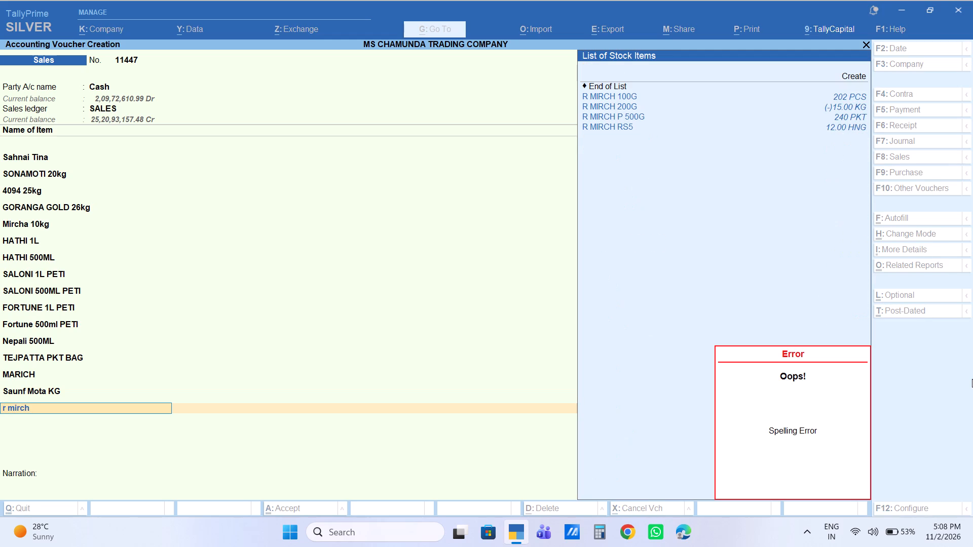
{"action": "key", "text": "Down"}
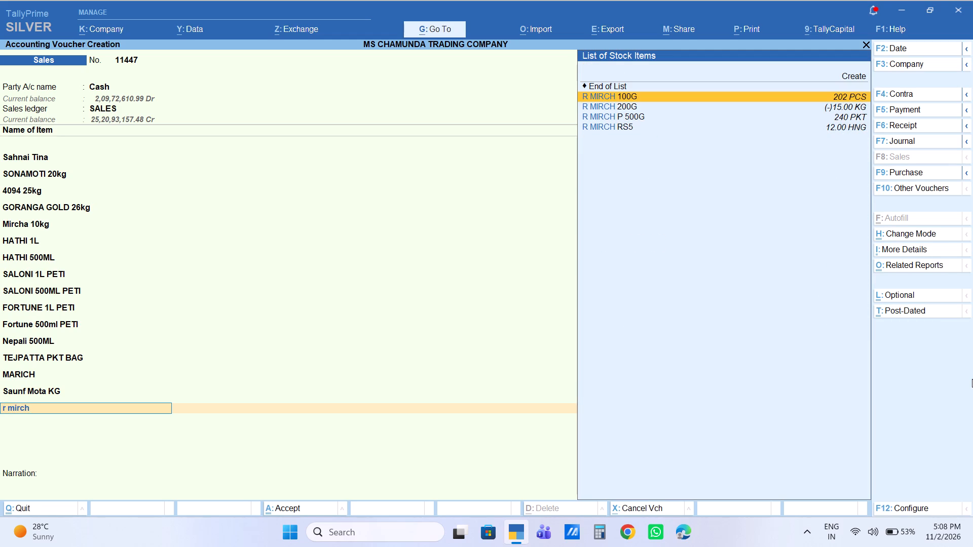
{"action": "key", "text": "Return"}
{"action": "type", "text": "20"}
{"action": "key", "text": "BackSpace"}
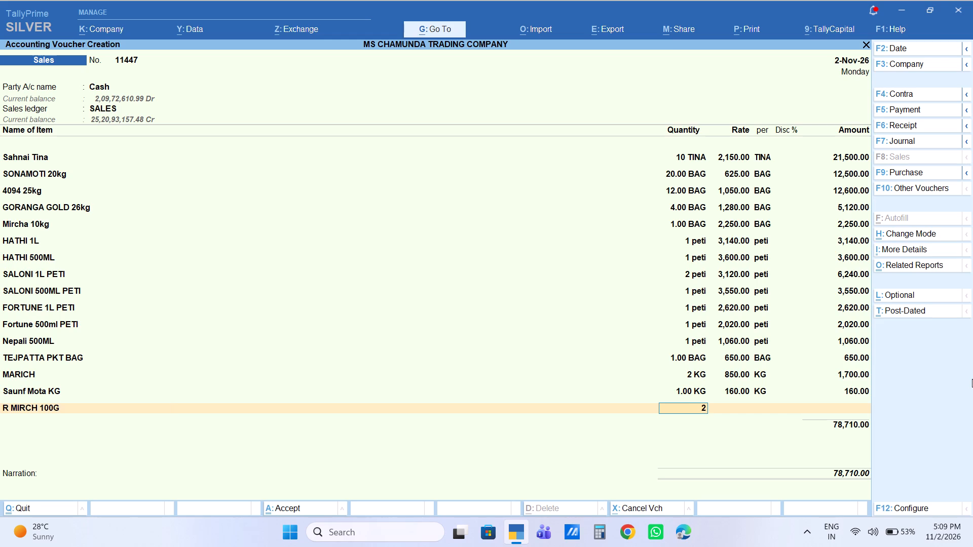
{"action": "key", "text": "0"}
{"action": "key", "text": "Return"}
{"action": "key", "text": "Return"}
{"action": "key", "text": "Return"}
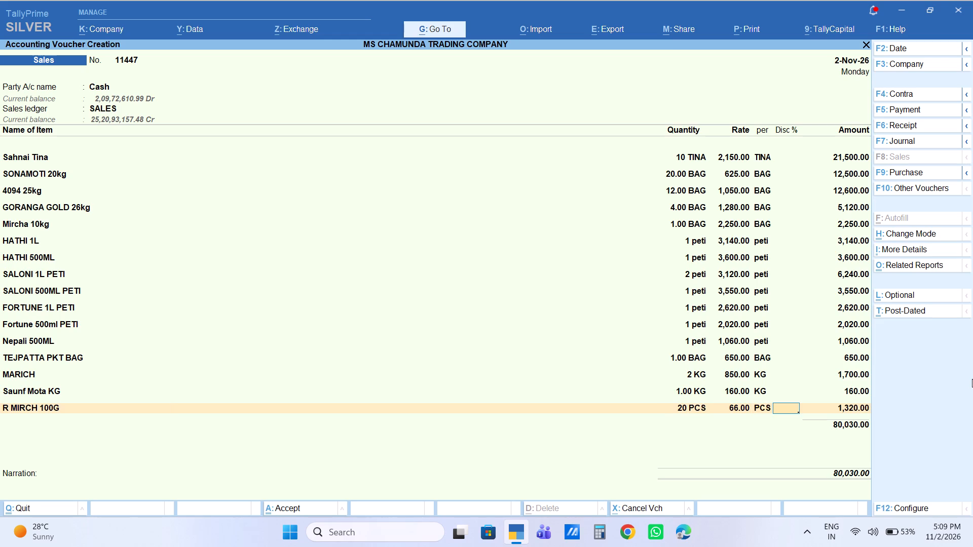
{"action": "type", "text": "38"}
{"action": "key", "text": "Return"}
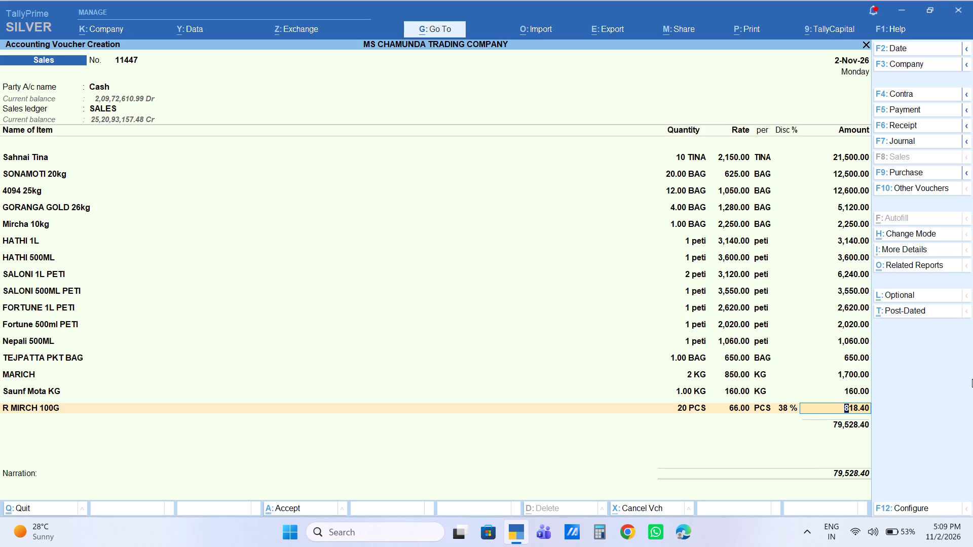
{"action": "type", "text": "819"}
{"action": "key", "text": "Return"}
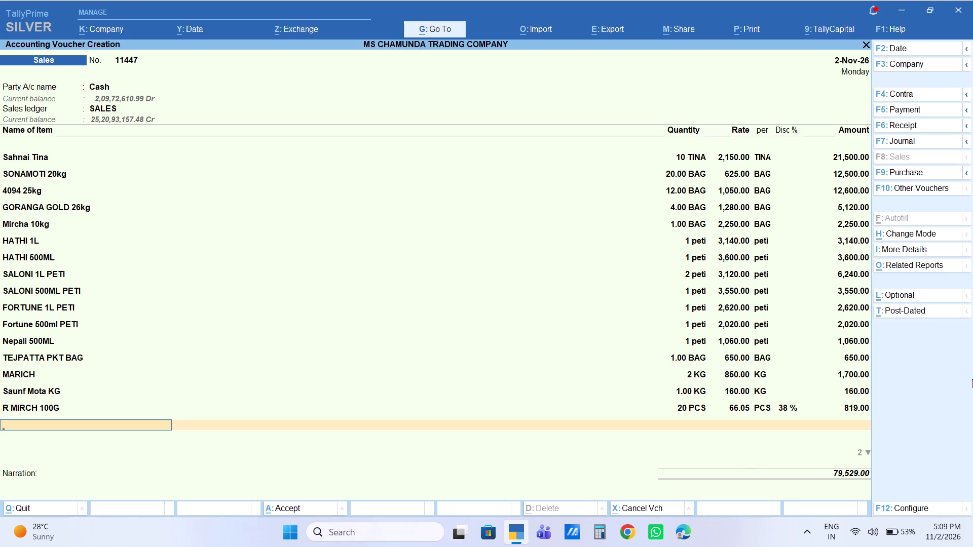
Add R HALDI 100G as the item below R MIRCH 100G.
{"action": "type", "text": "r"}
{"action": "key", "text": "space"}
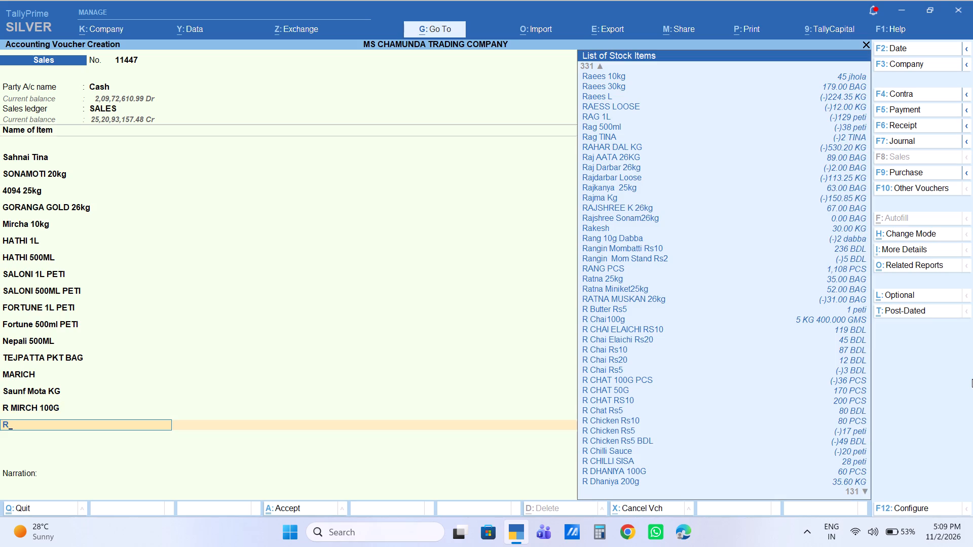
{"action": "type", "text": "haldi"}
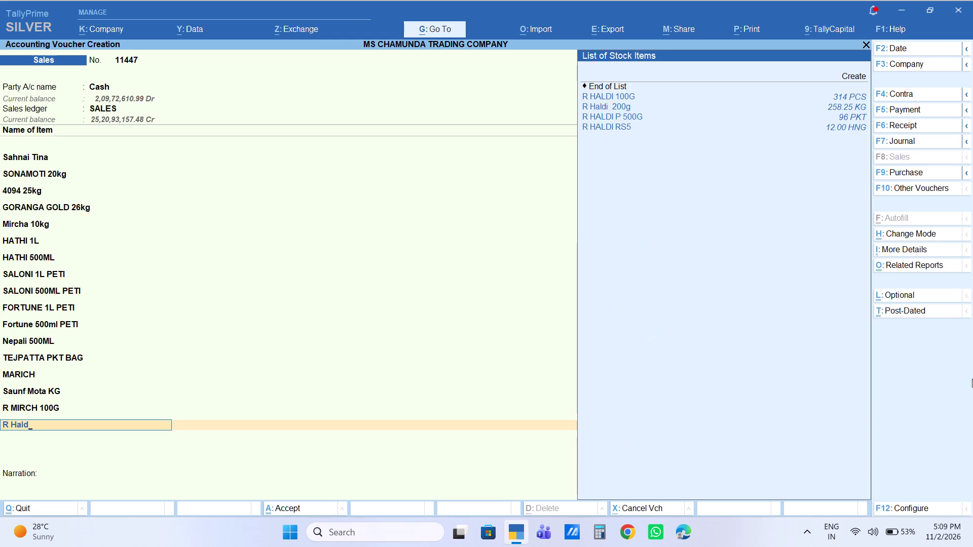
{"action": "key", "text": "Down"}
{"action": "key", "text": "Return"}
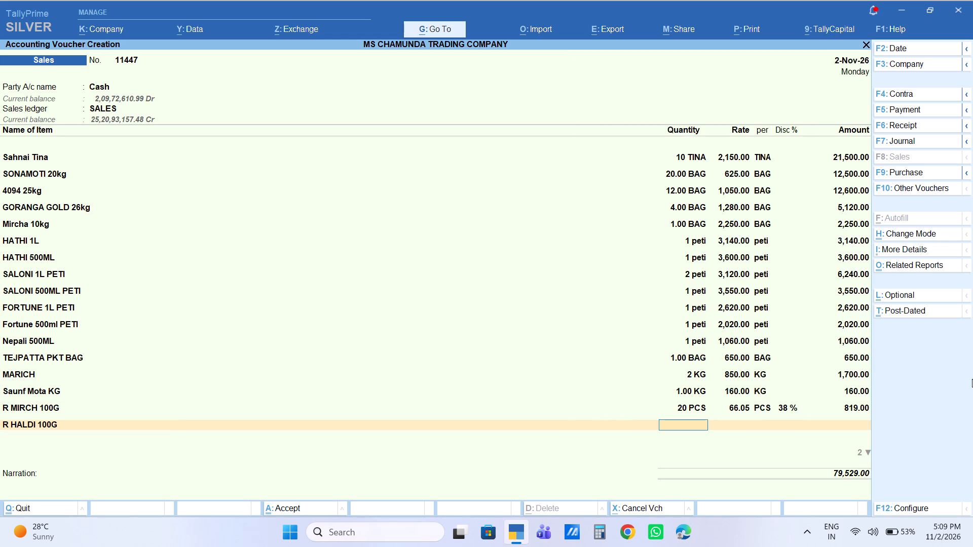